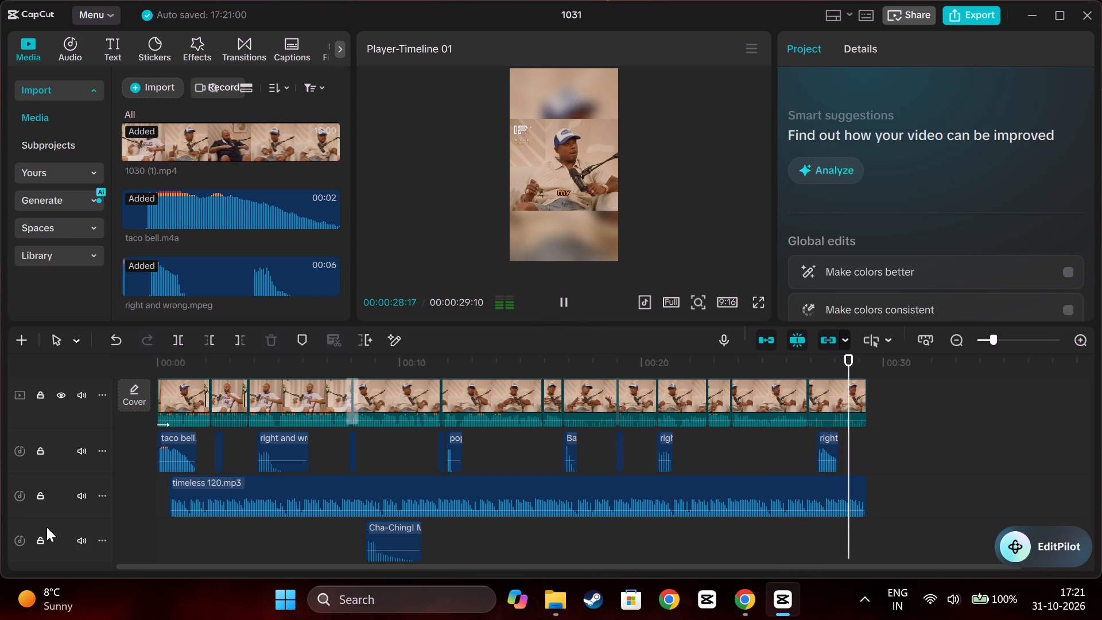
Play back the section from about 17 s to 25 s to find where another sound effect is needed.
click(576, 538)
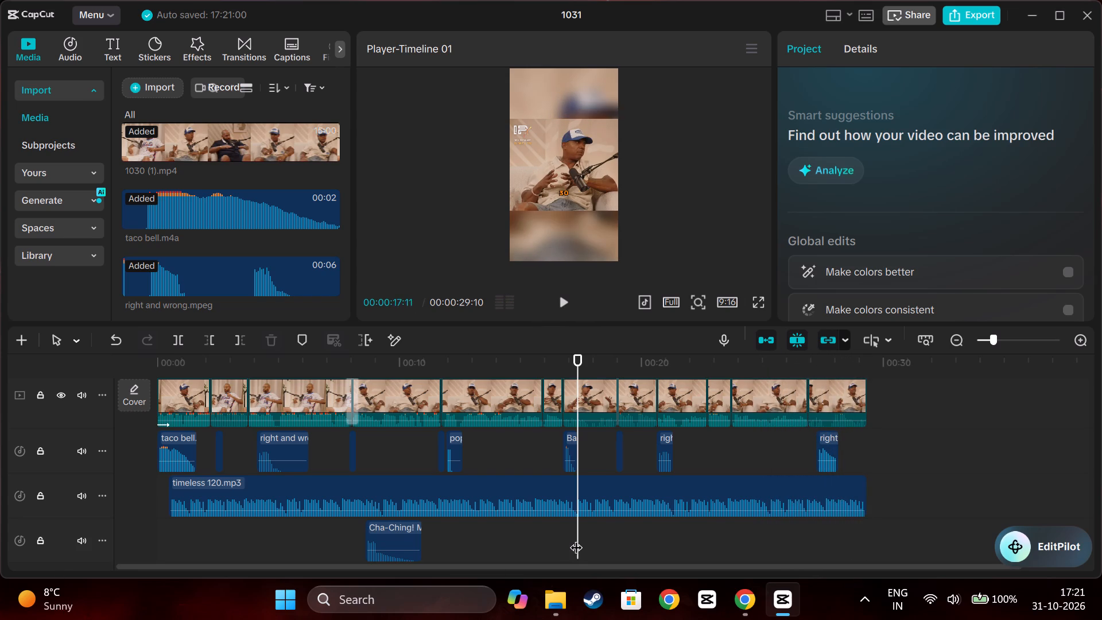
key(space)
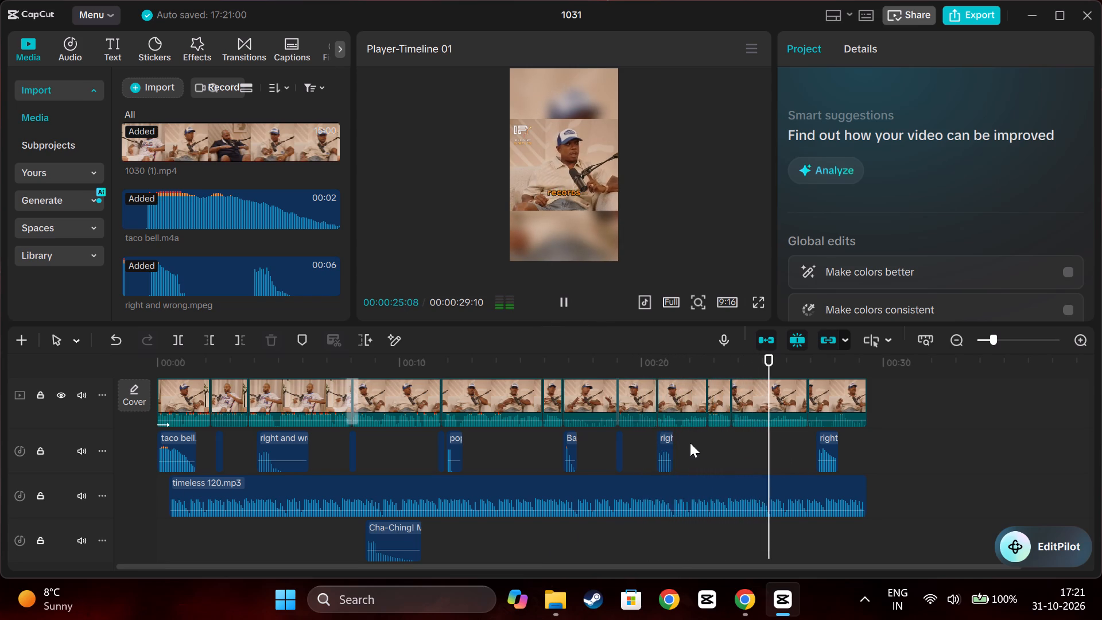
click(712, 436)
click(712, 436)
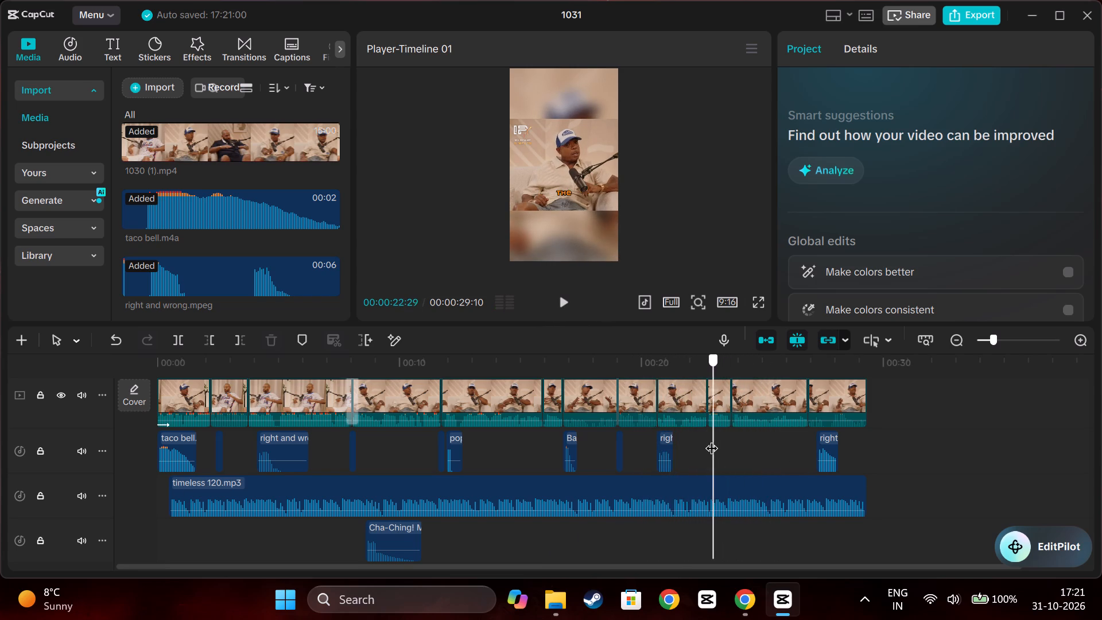
key(space)
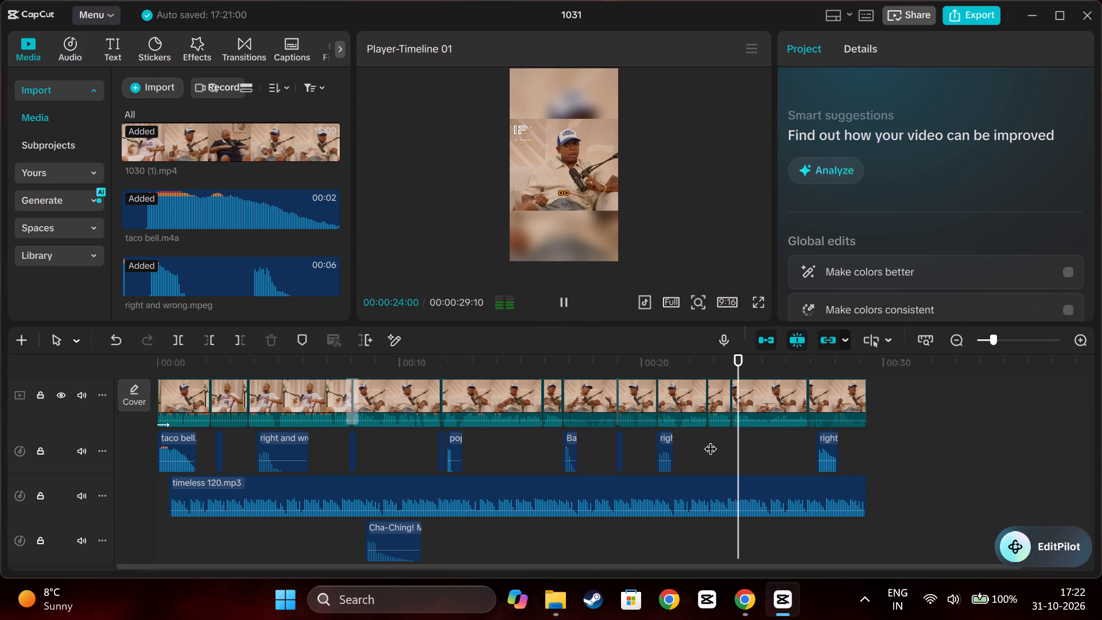
click(651, 446)
key(space)
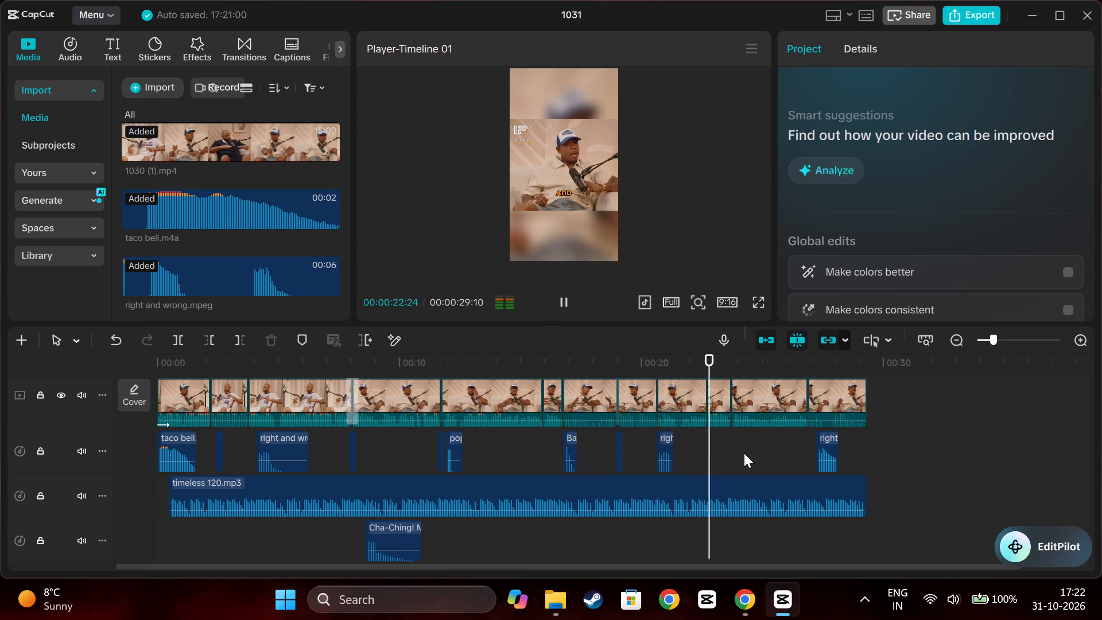
click(697, 452)
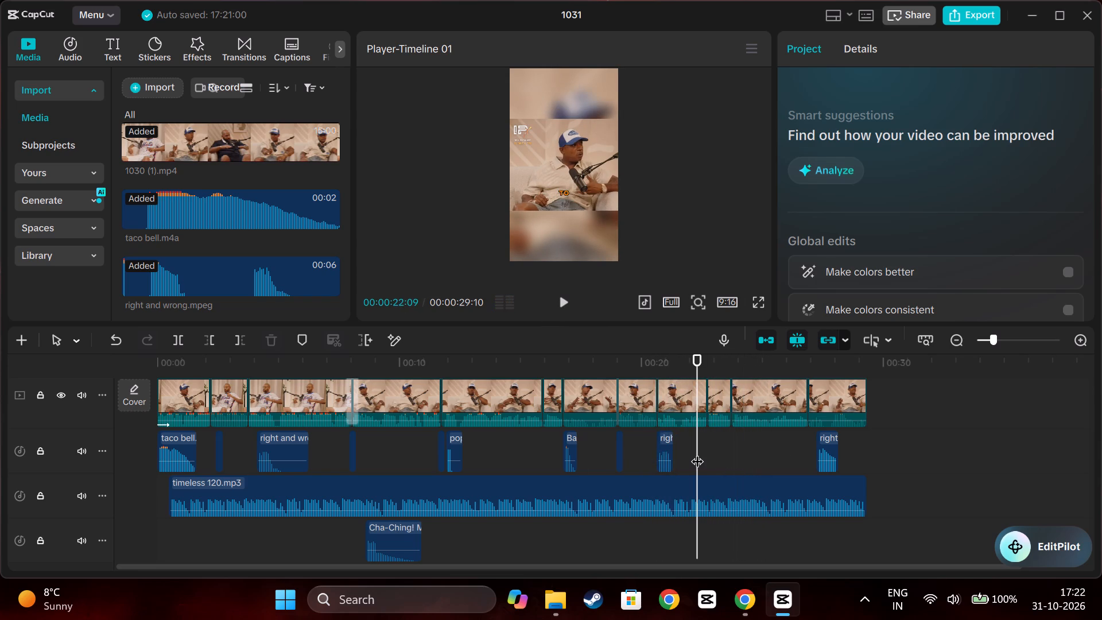
Add the pop sound from the sfx folder to the sound effects track at 00:00:24:06, where the caption "consciously" starts.
drag(697, 452, 735, 451)
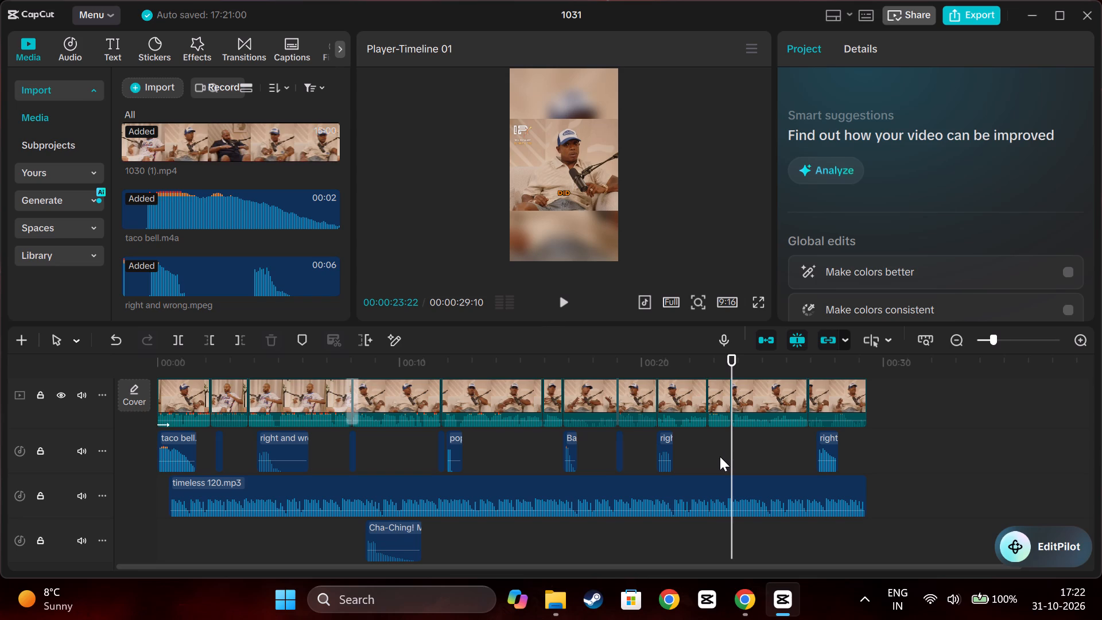
key(Right)
key(Right)
key(Right)
key(Right)
key(Right)
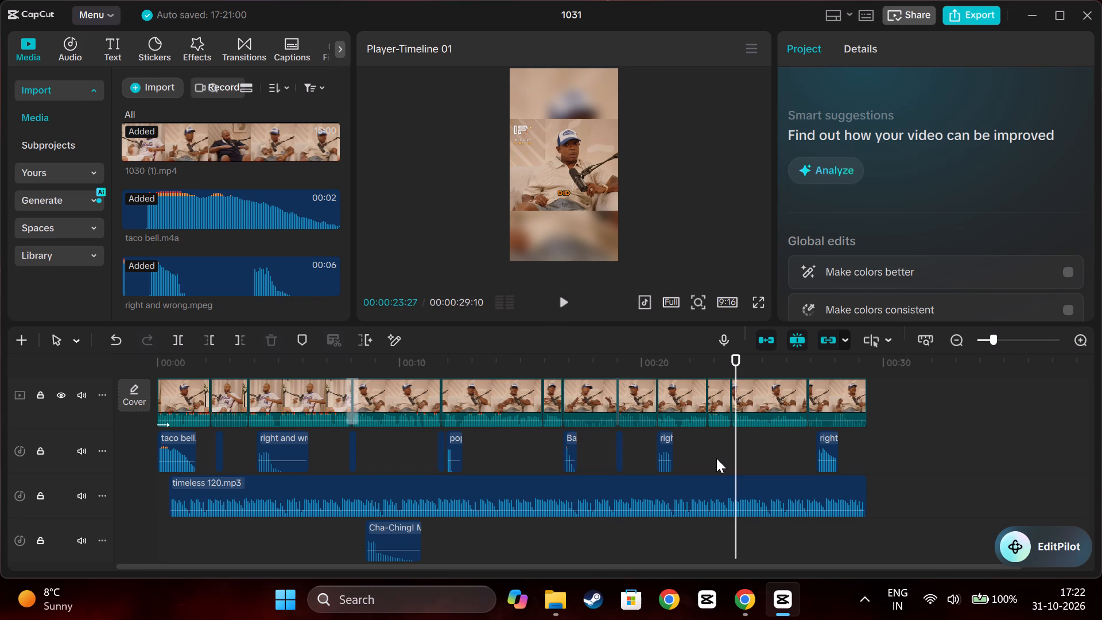
key(Right)
key(Right)
key(Right)
key(Right)
key(Right)
key(Right)
key(Right)
key(Right)
key(Right)
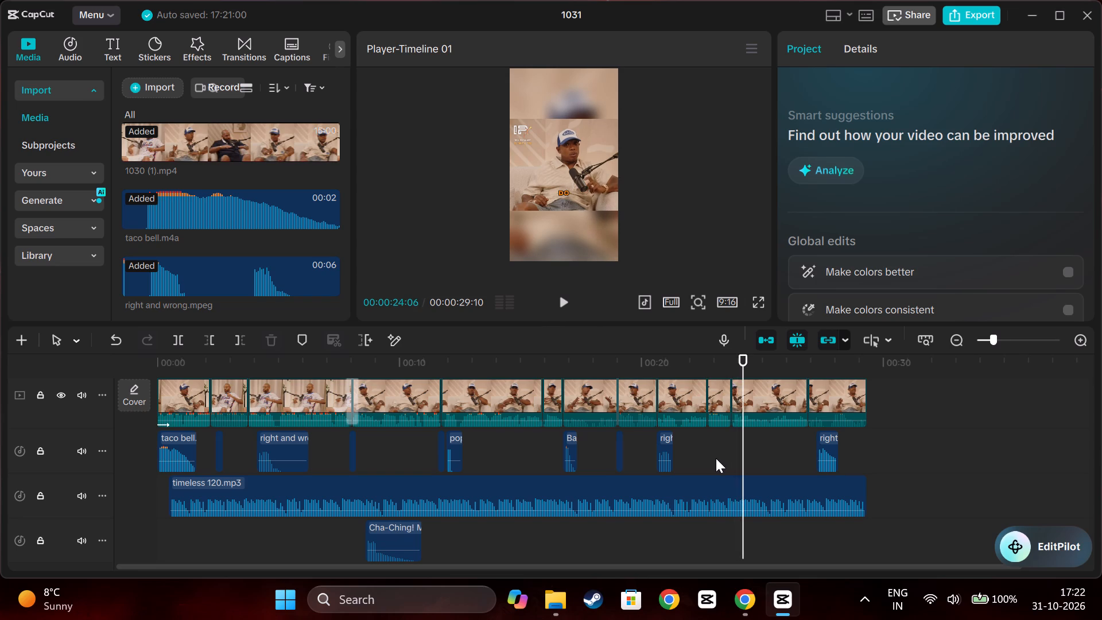
key(Right)
key(Left)
key(Left)
key(Left)
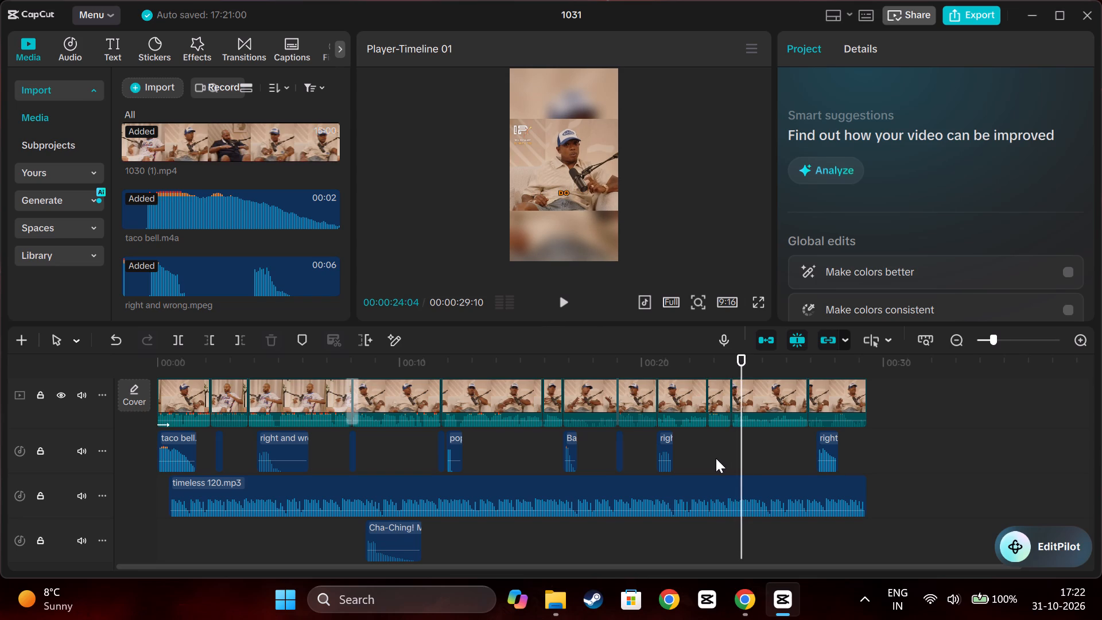
key(Right)
key(Right)
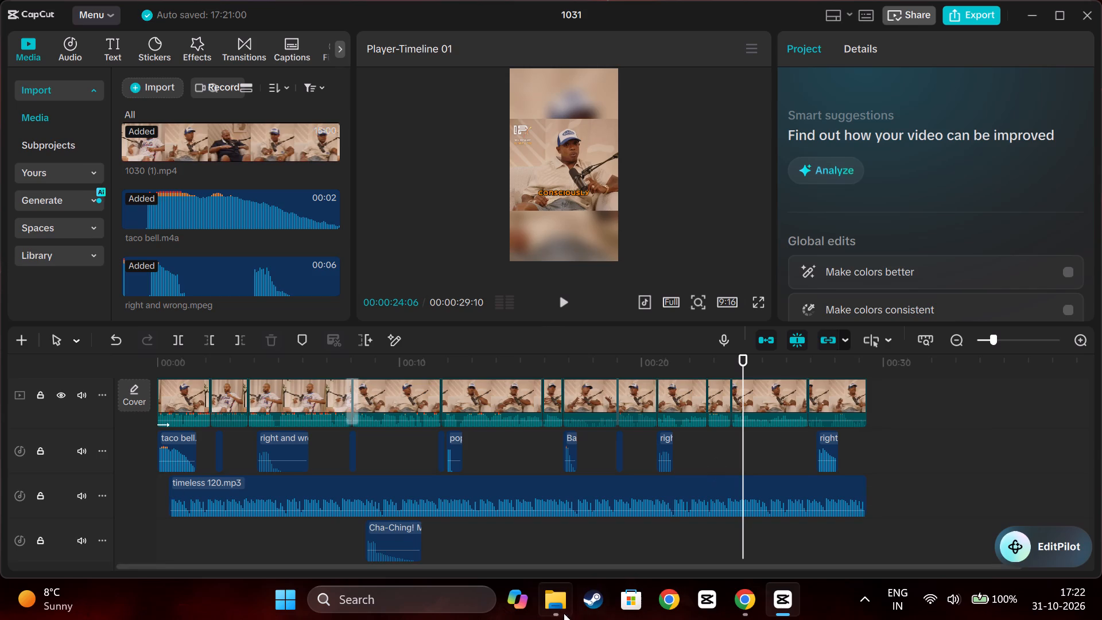
click(560, 598)
scroll(222, 386, down, 10)
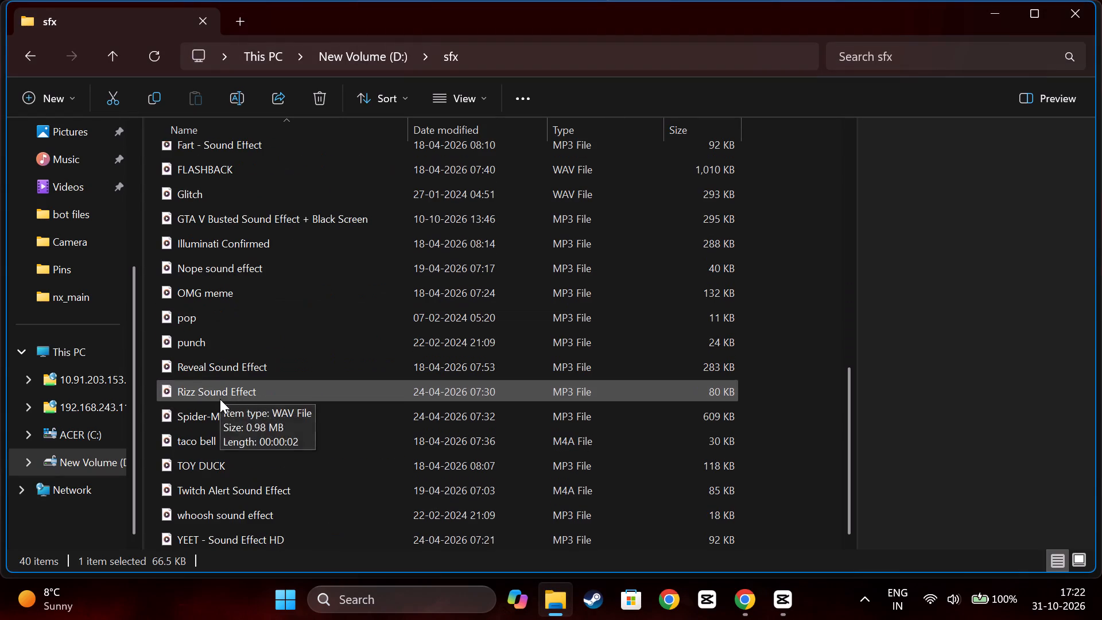
drag(196, 312, 788, 603)
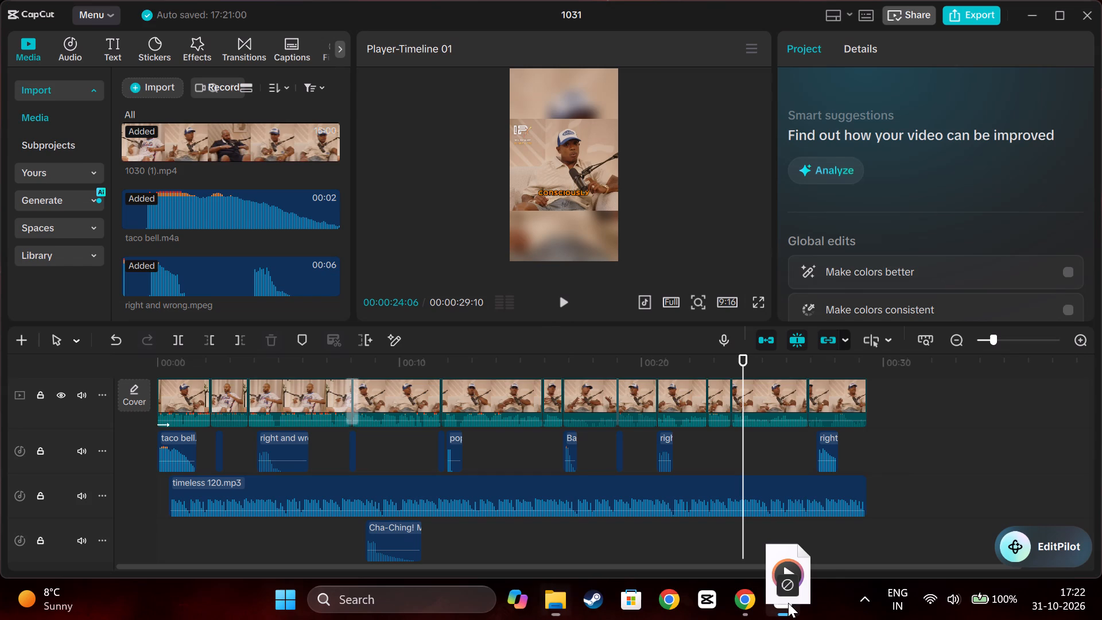
drag(788, 603, 748, 452)
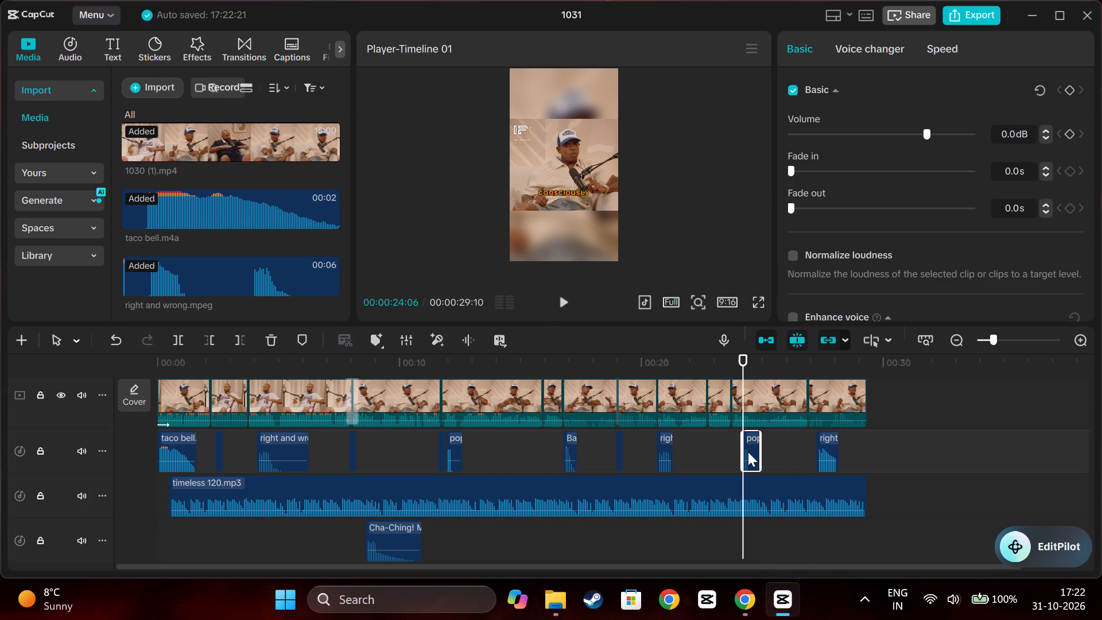
Fine-tune the start of the new pop.mp3 clip near 24 s and play the ending to check its timing.
ctrl+scroll(748, 448, up, 8)
scroll(748, 448, right, 1)
ctrl+scroll(748, 448, up, 10)
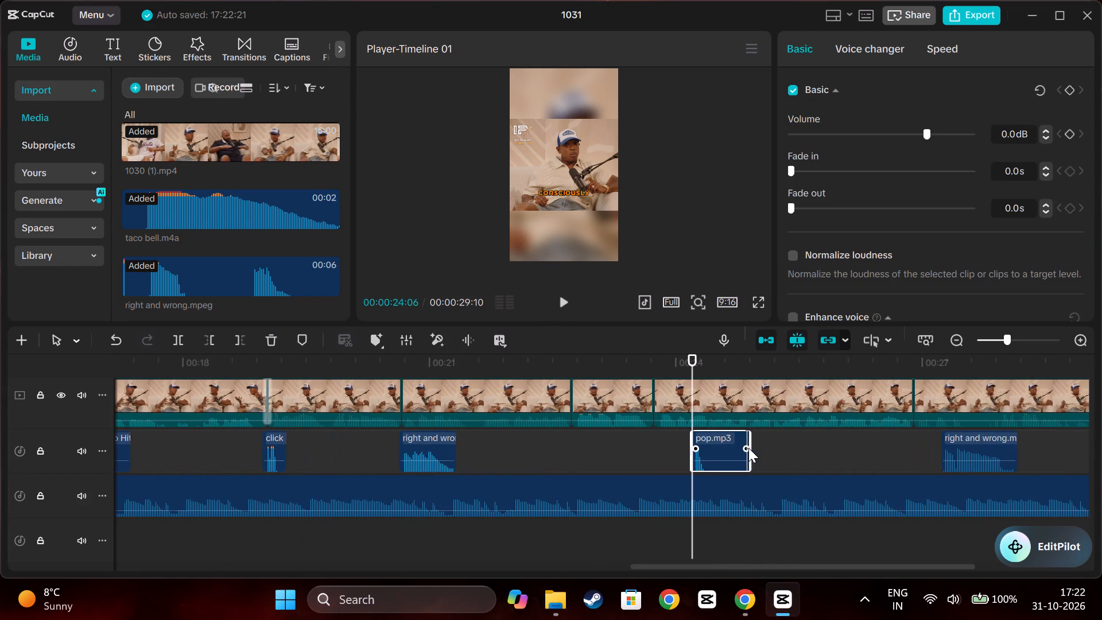
ctrl+scroll(748, 448, up, 7)
scroll(748, 448, right, 1)
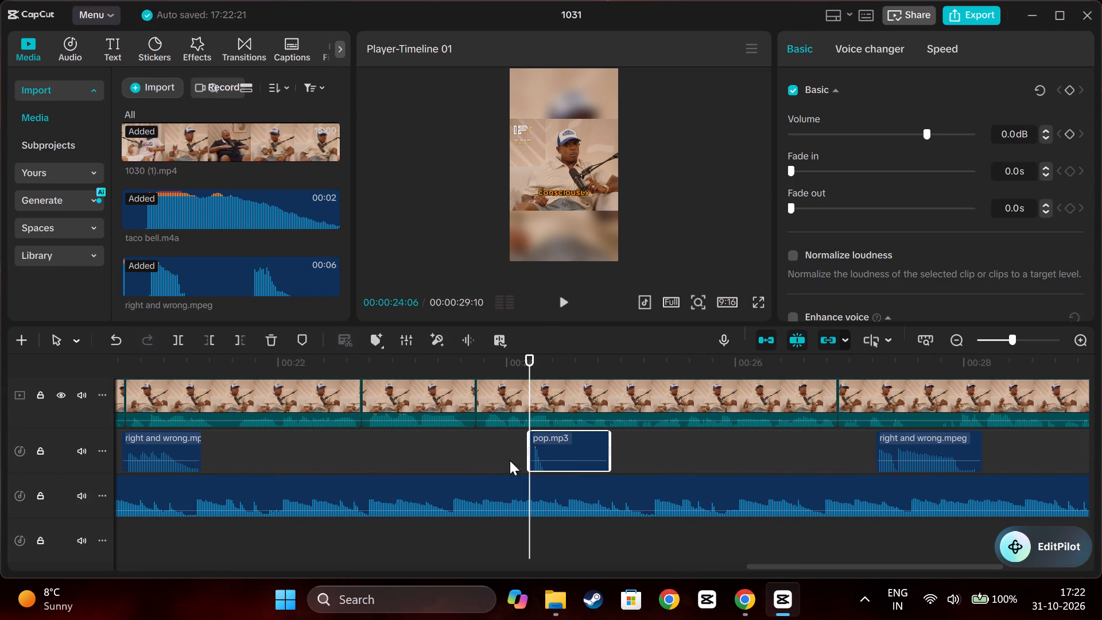
drag(583, 443, 577, 443)
drag(564, 439, 571, 437)
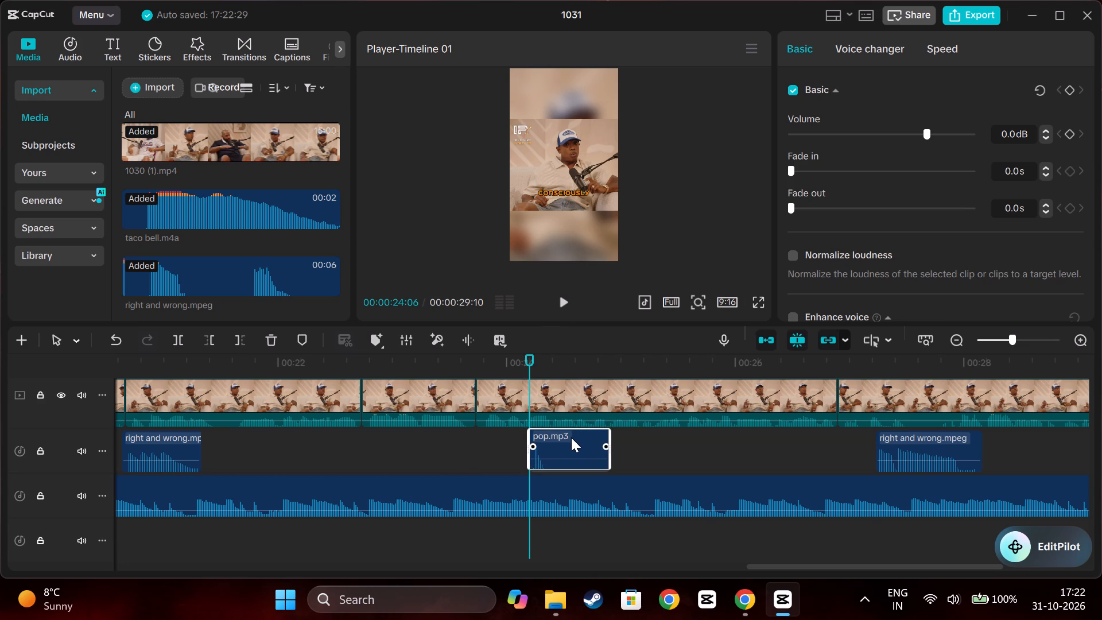
drag(571, 437, 569, 438)
click(456, 442)
key(space)
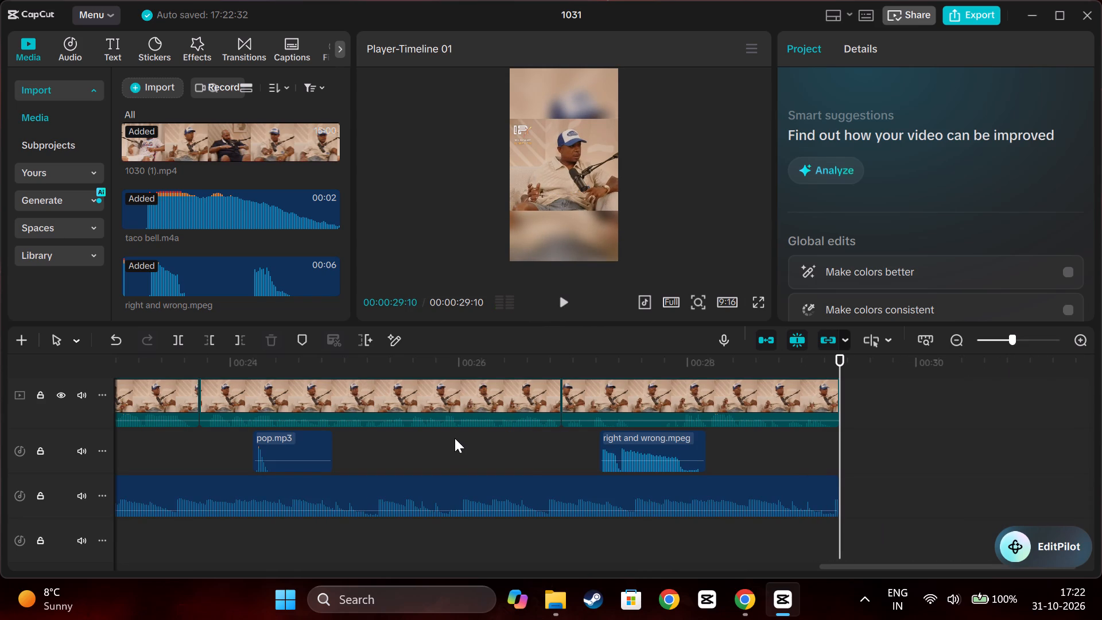
Shift the last right and wrong.mpeg sound about 0.3 s later and play the ending to check it.
drag(650, 441, 684, 441)
click(517, 463)
key(space)
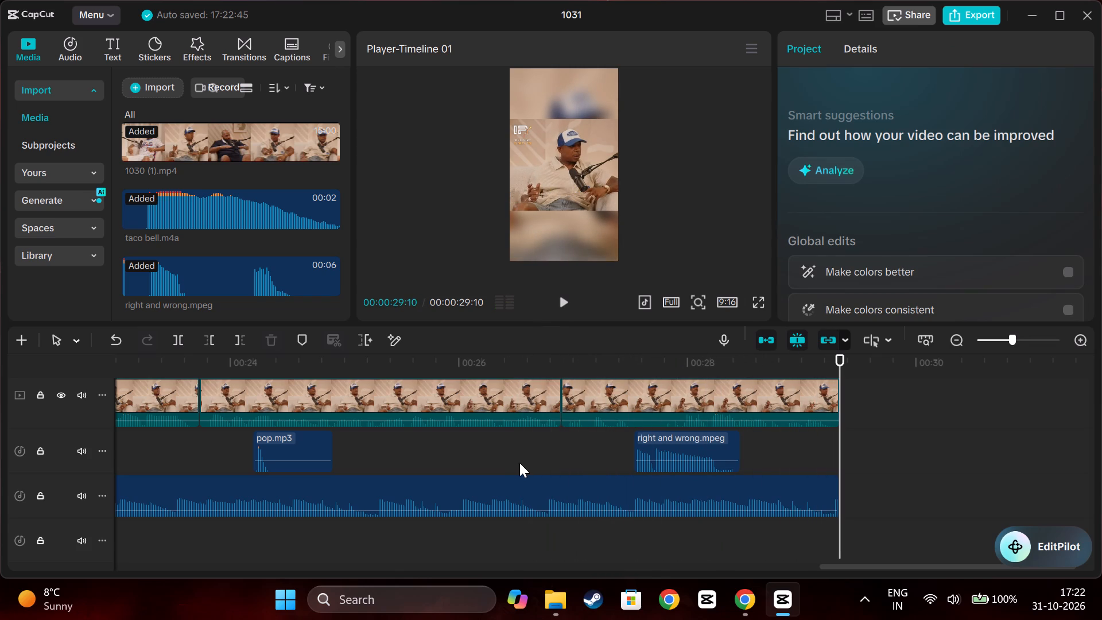
Play the timeline from about 18 s through to the end to check the sound effects.
ctrl+scroll(519, 463, down, 11)
ctrl+scroll(519, 463, down, 15)
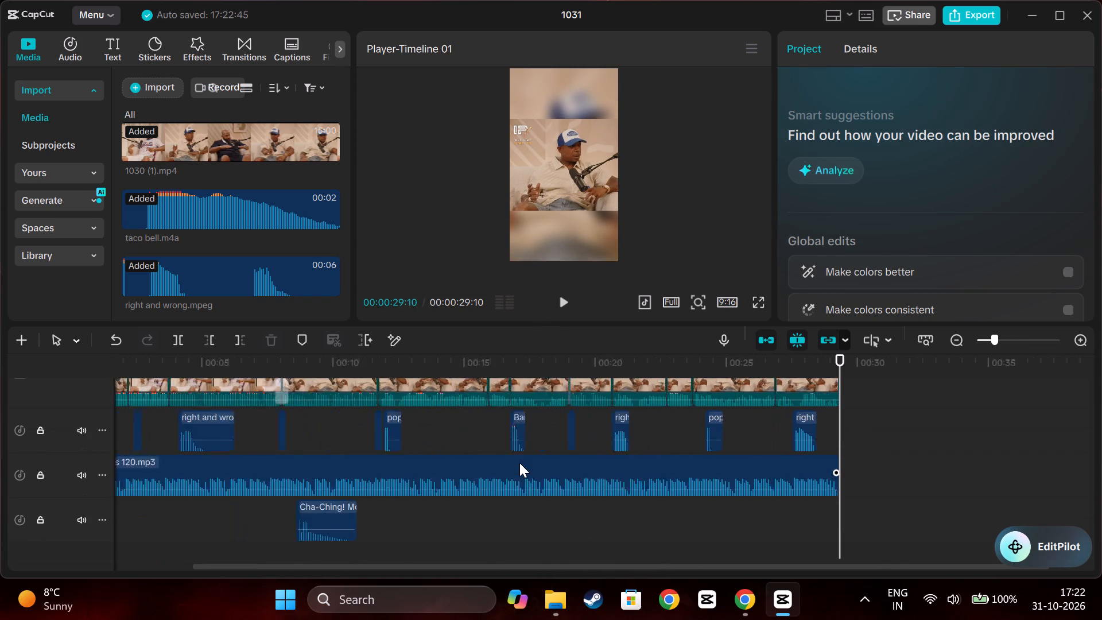
ctrl+scroll(519, 463, down, 7)
ctrl+scroll(519, 463, up, 10)
ctrl+scroll(519, 463, down, 5)
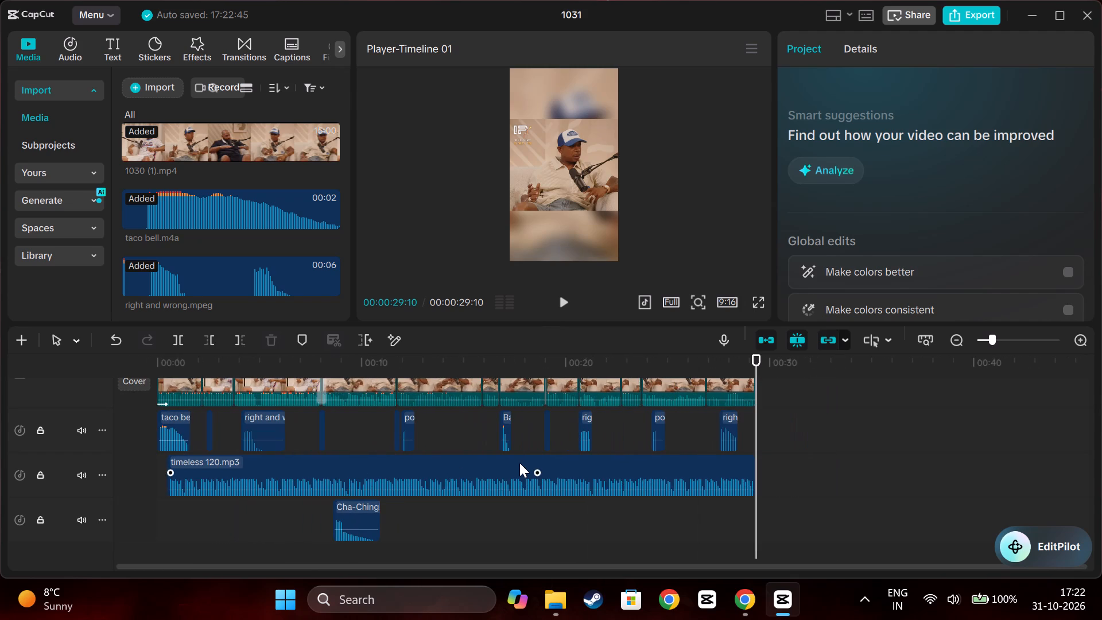
click(523, 502)
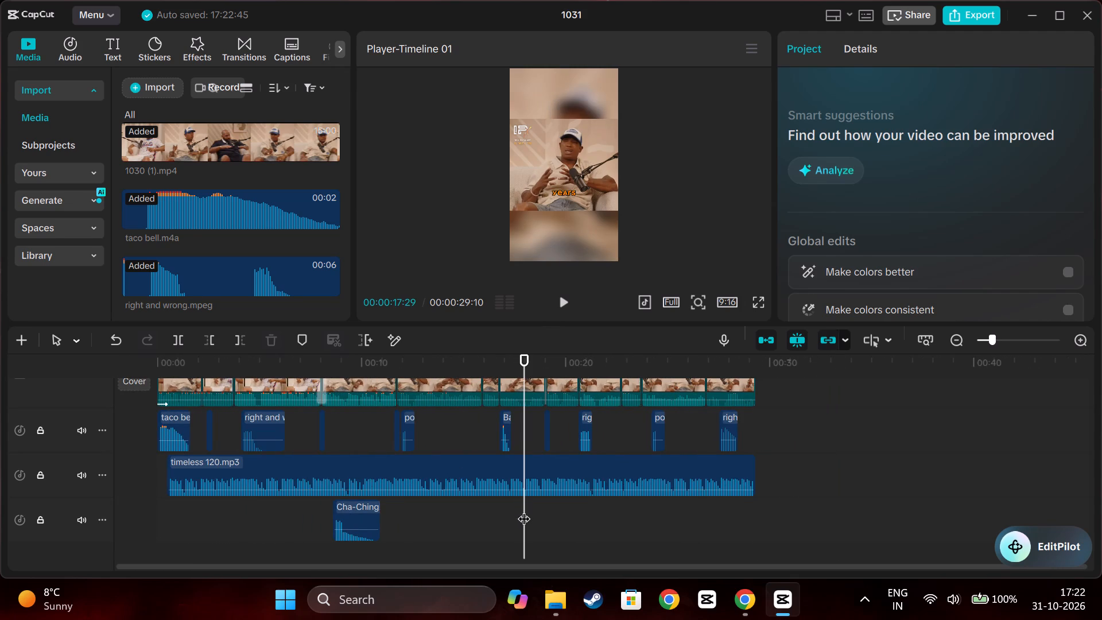
key(space)
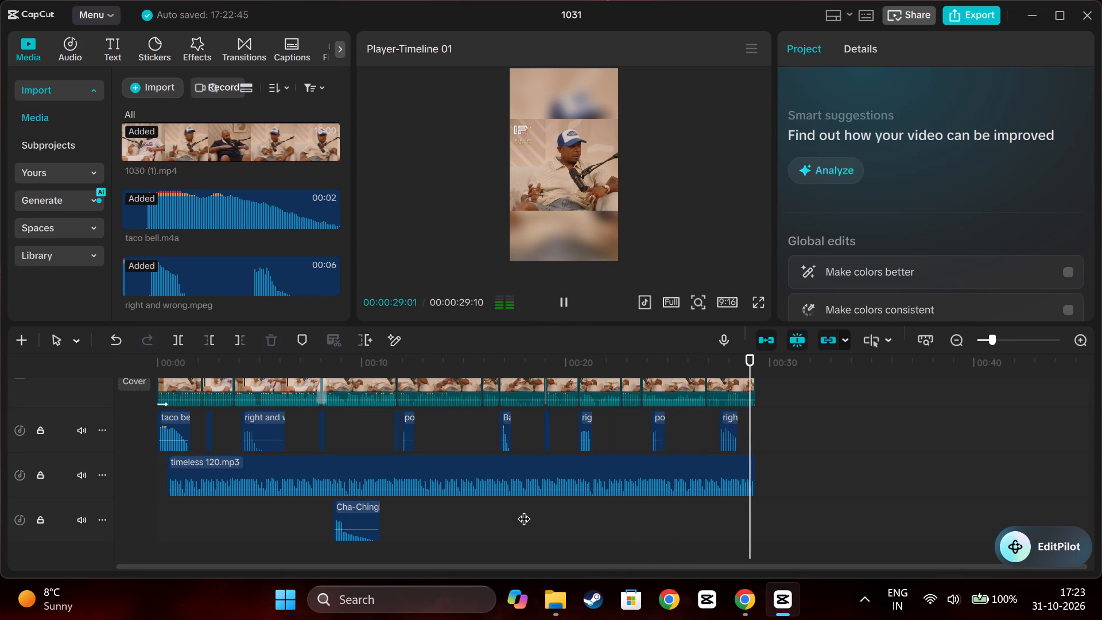
Review the whole video in full screen from the first frame to the end.
click(761, 299)
click(510, 541)
drag(510, 541, 399, 541)
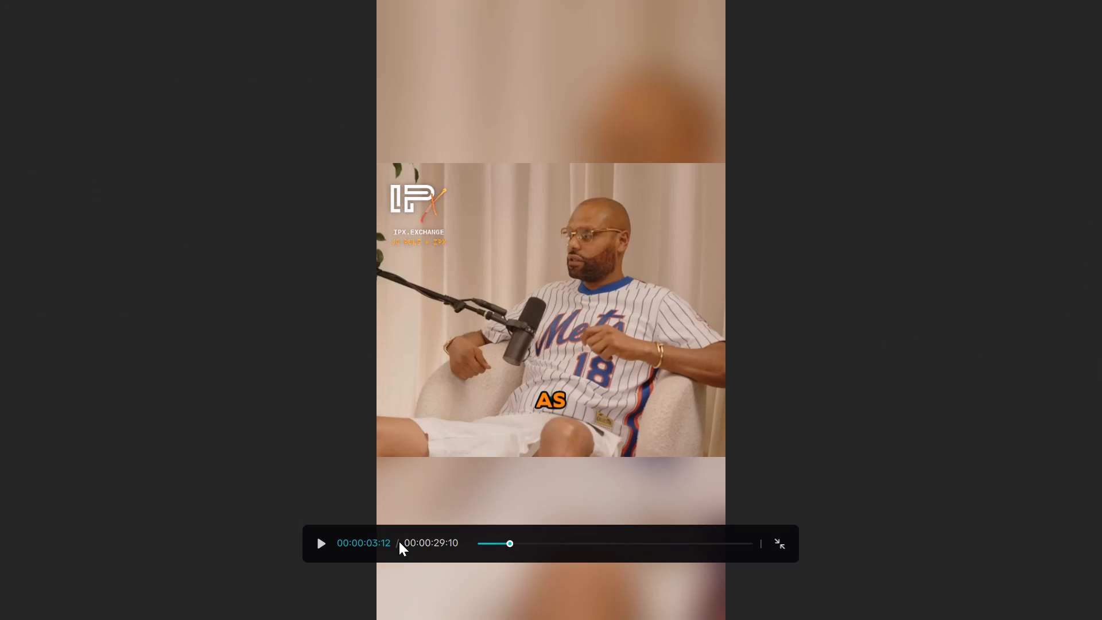
click(484, 542)
drag(483, 542, 474, 543)
click(477, 542)
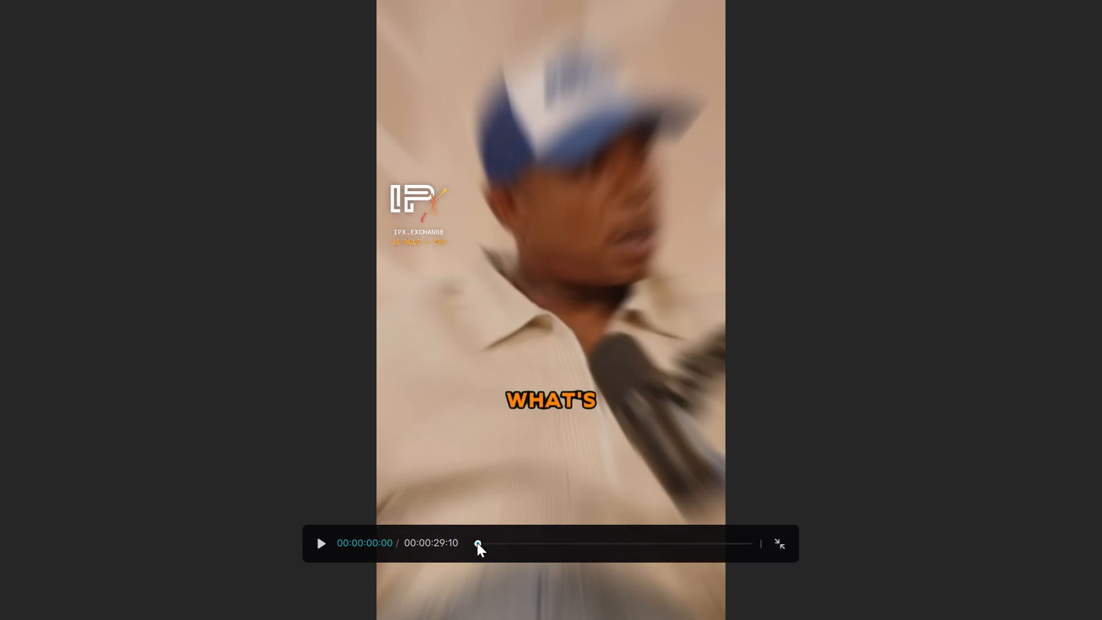
key(space)
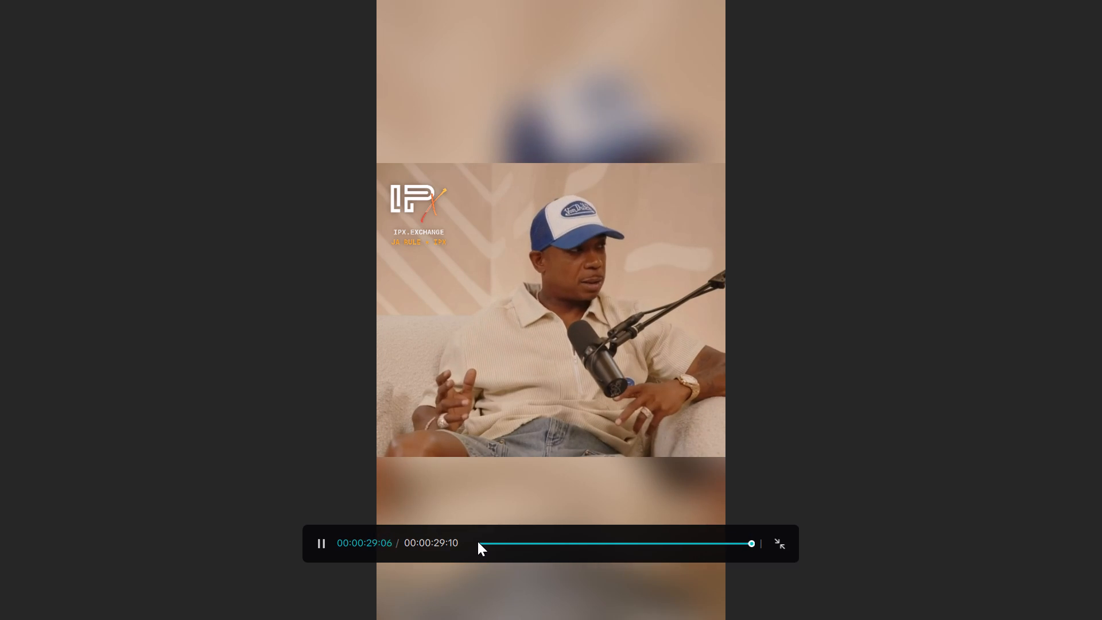
key(Escape)
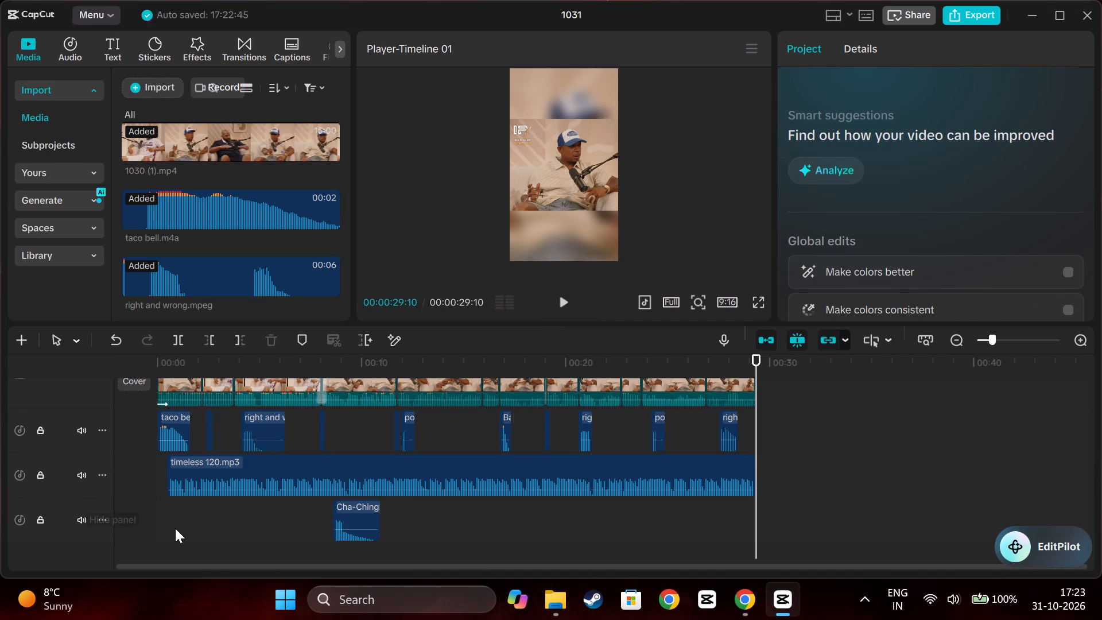
Play the timeline again from the start to near the end, checking the clips and sound effects.
click(176, 528)
drag(177, 528, 140, 533)
key(space)
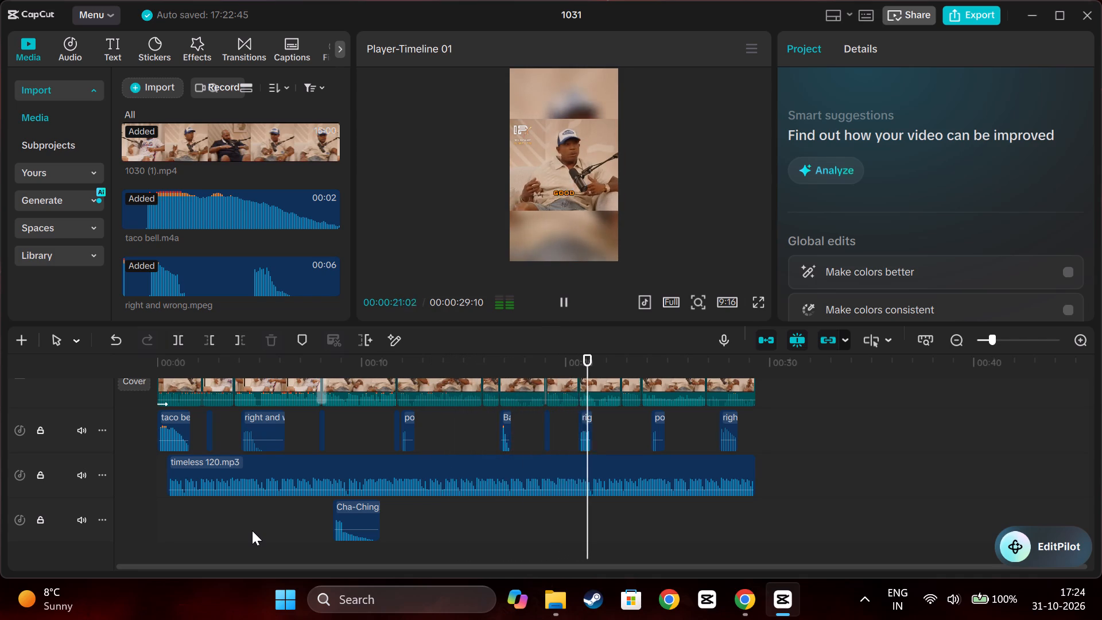
scroll(252, 530, up, 3)
scroll(252, 530, down, 3)
scroll(252, 530, up, 2)
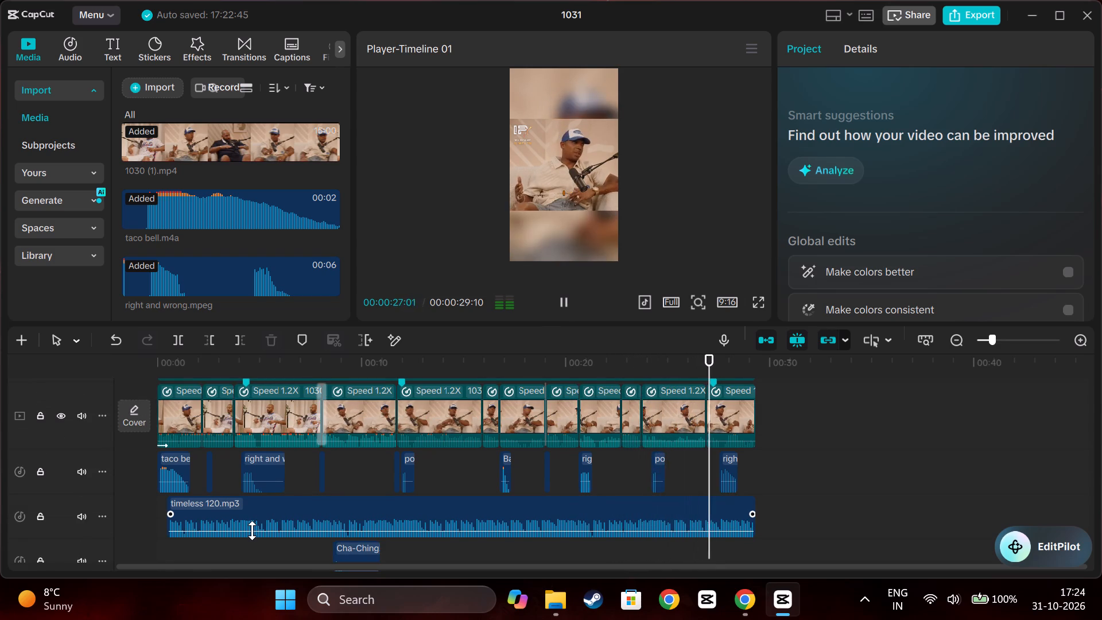
key(space)
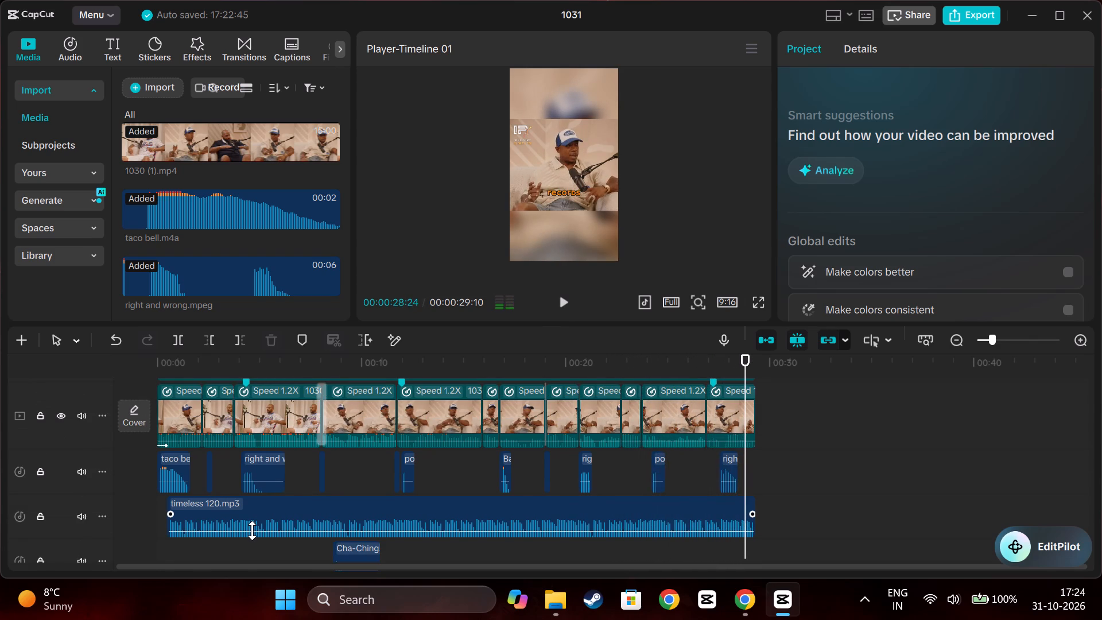
Set the Glare II transition at about 19 s to a duration of 0.3 s and play the result.
ctrl+scroll(487, 507, up, 14)
ctrl+scroll(270, 494, up, 2)
click(134, 474)
key(space)
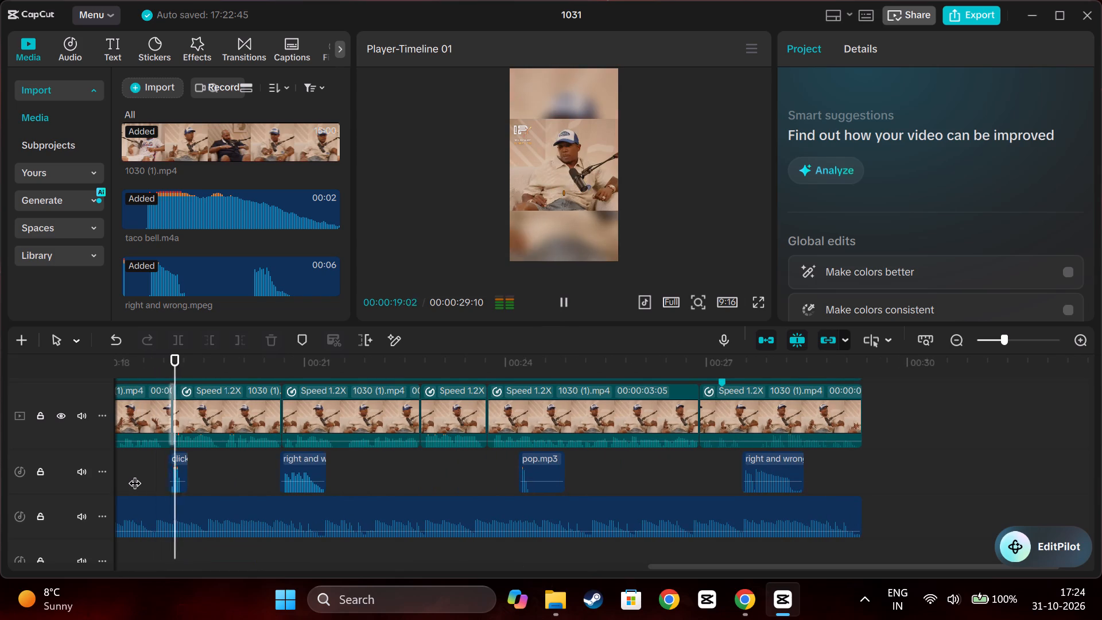
key(space)
click(169, 411)
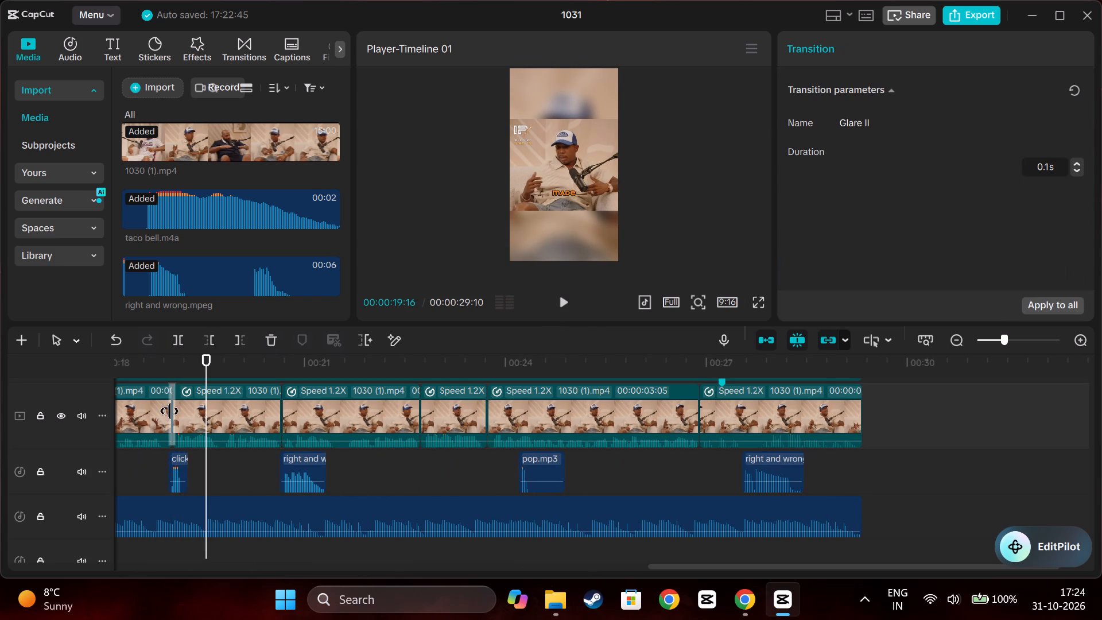
click(1077, 161)
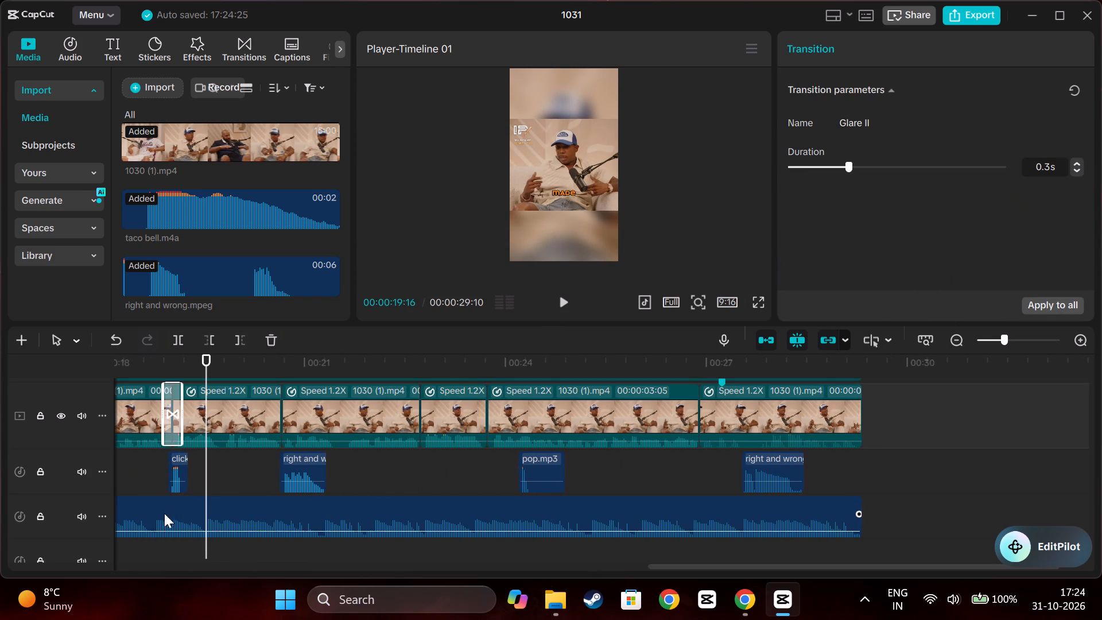
click(144, 475)
key(space)
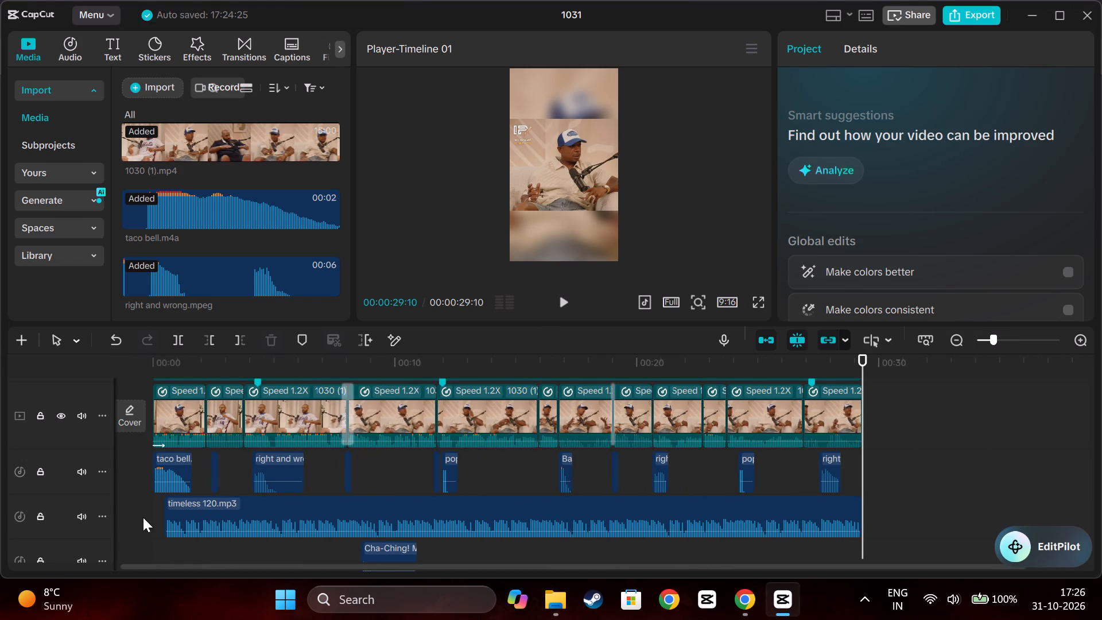
click(143, 517)
scroll(179, 503, up, 9)
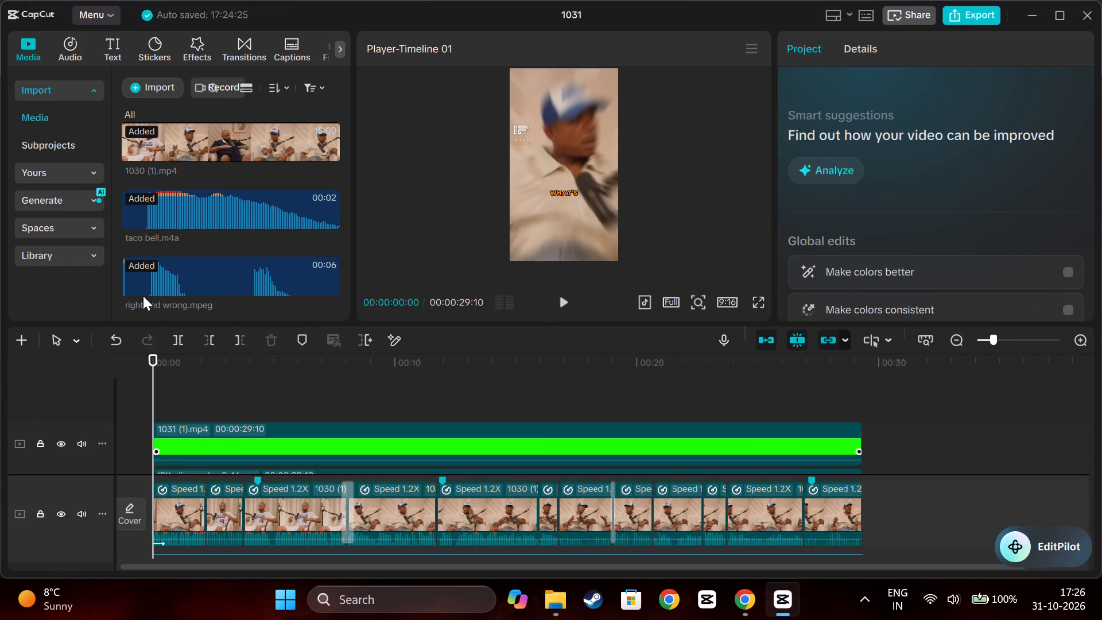
click(117, 49)
click(184, 138)
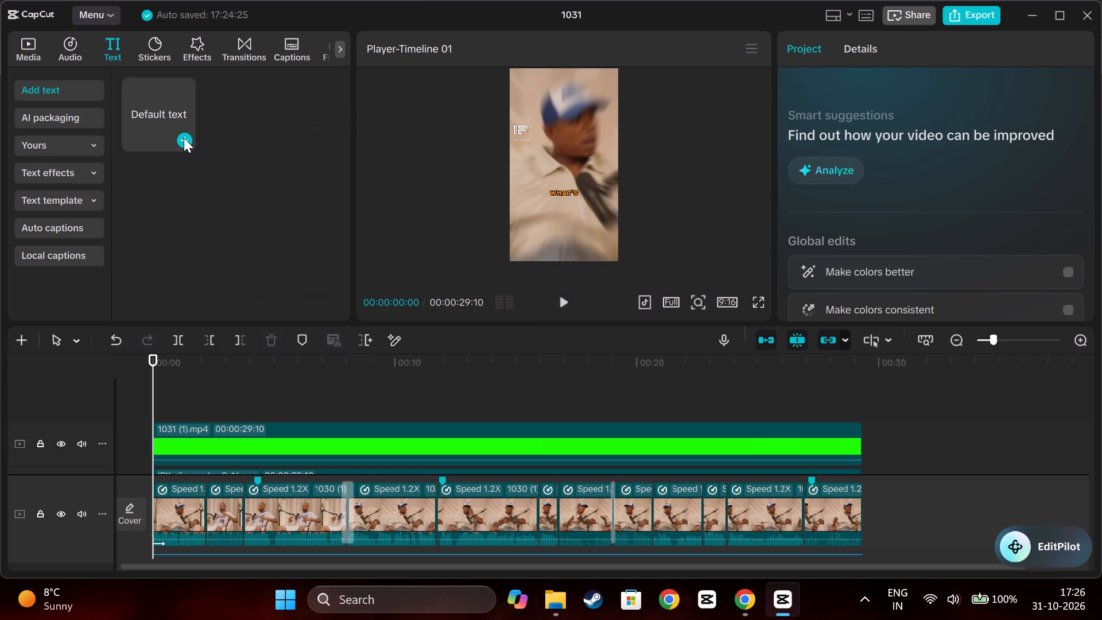
Replace the new text clip's placeholder with the copied banner "HOW TO MAKE RECORDS THAT LAST 30 YEARS ⏳".
click(862, 137)
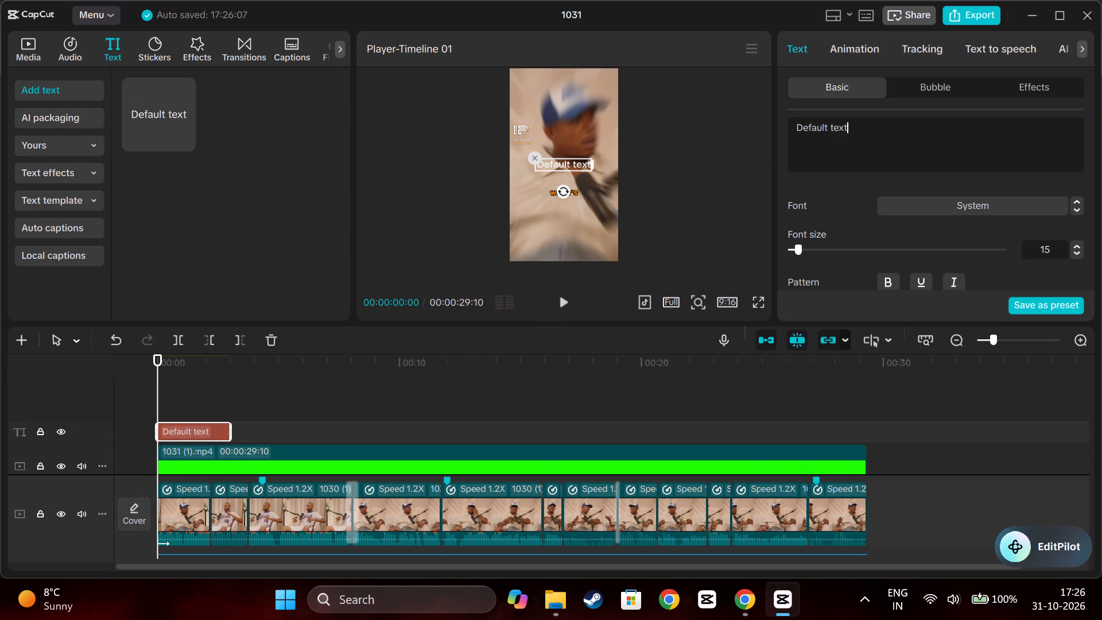
key(BackSpace)
key(BackSpace)
key(BackSpace)
key(BackSpace)
key(BackSpace)
key(BackSpace)
key(BackSpace)
key(BackSpace)
key(BackSpace)
key(BackSpace)
key(BackSpace)
key(BackSpace)
key(BackSpace)
key(BackSpace)
key(BackSpace)
key(BackSpace)
key(BackSpace)
key(BackSpace)
key(BackSpace)
key(BackSpace)
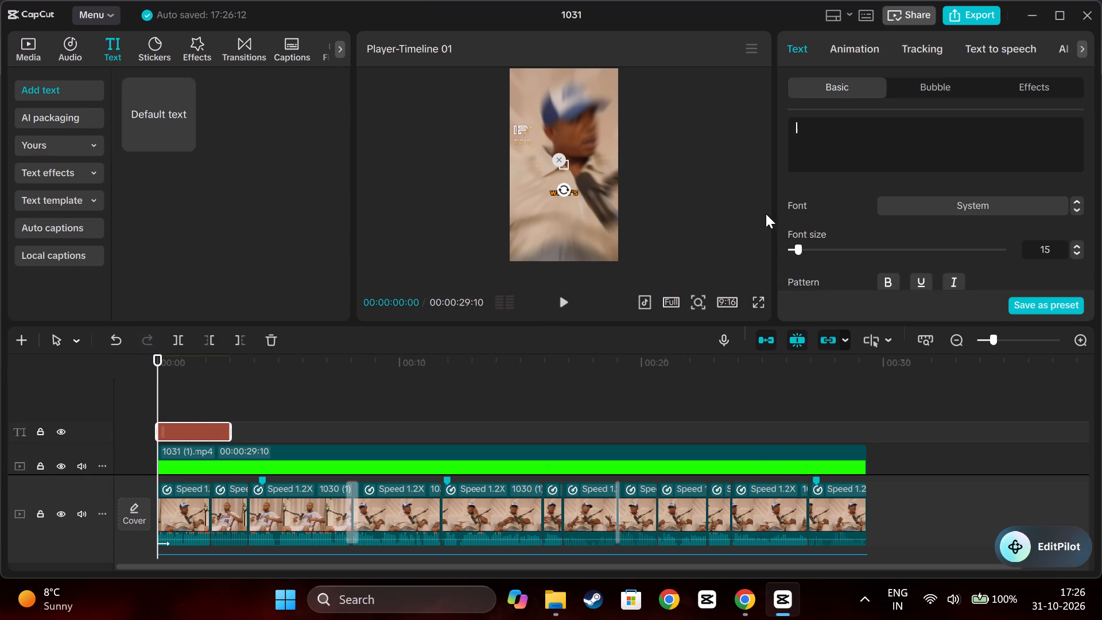
key(ctrl+v)
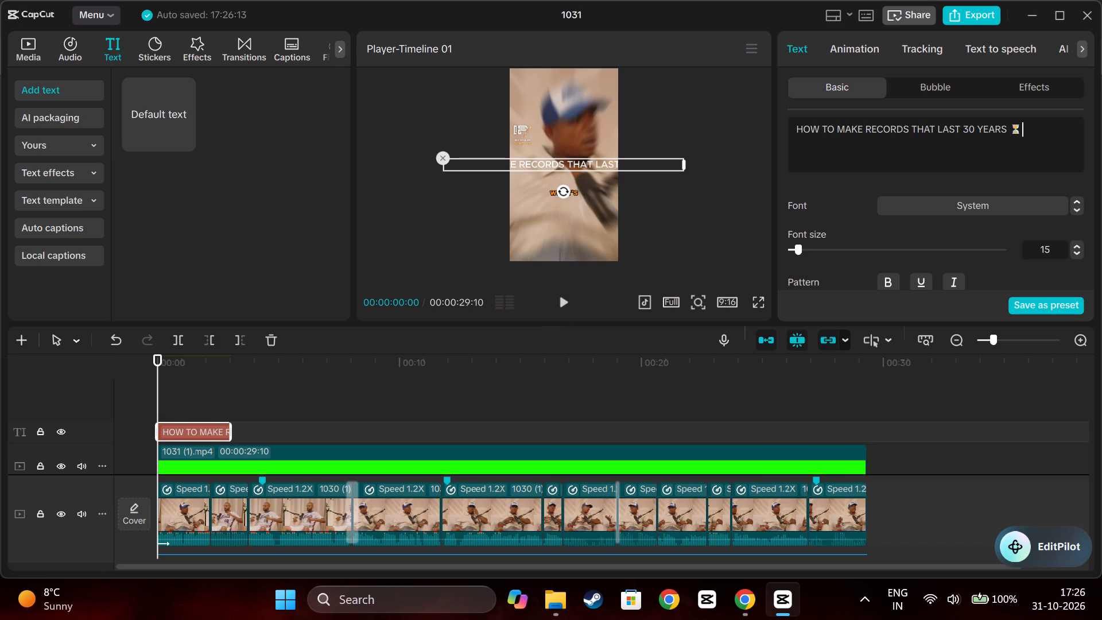
Add the exploding head emoji 🤯 after the hourglass at the end of the banner text.
key(super+period)
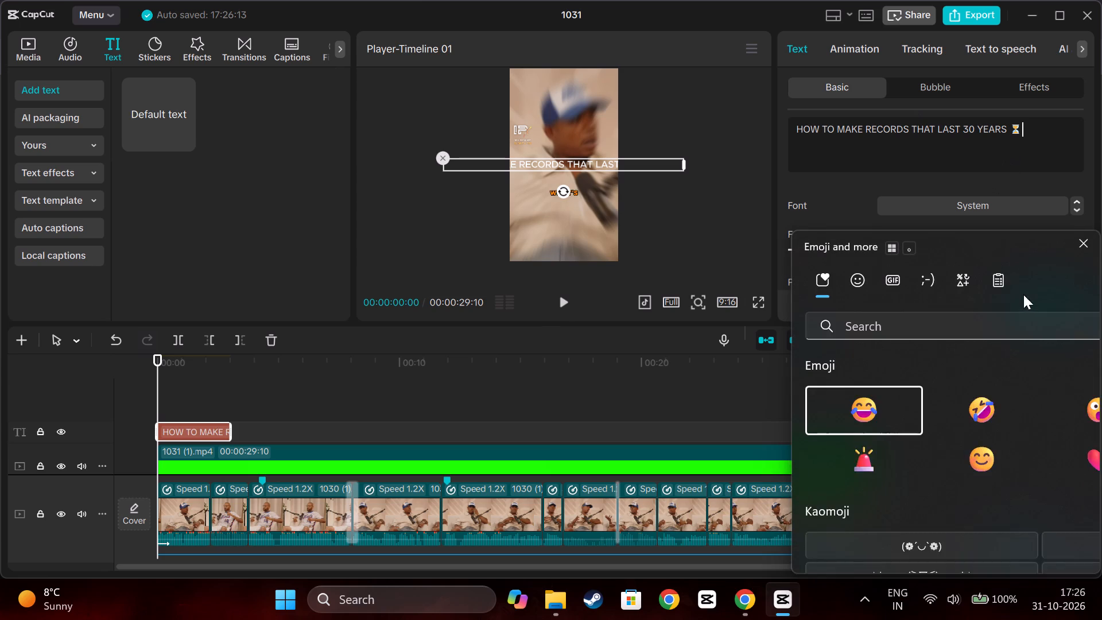
click(862, 274)
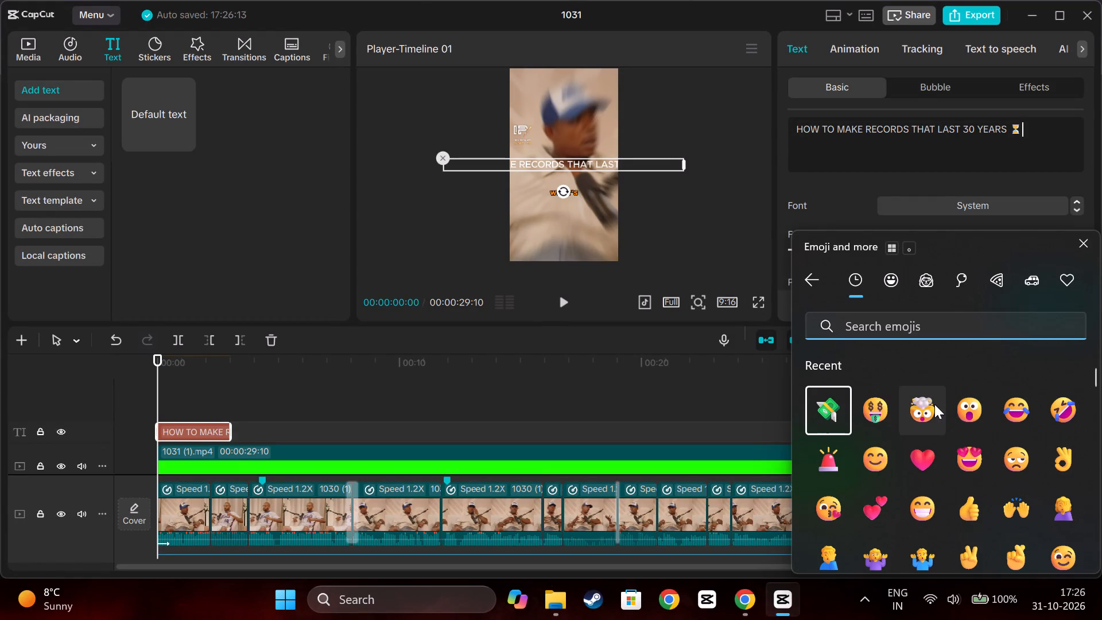
click(922, 406)
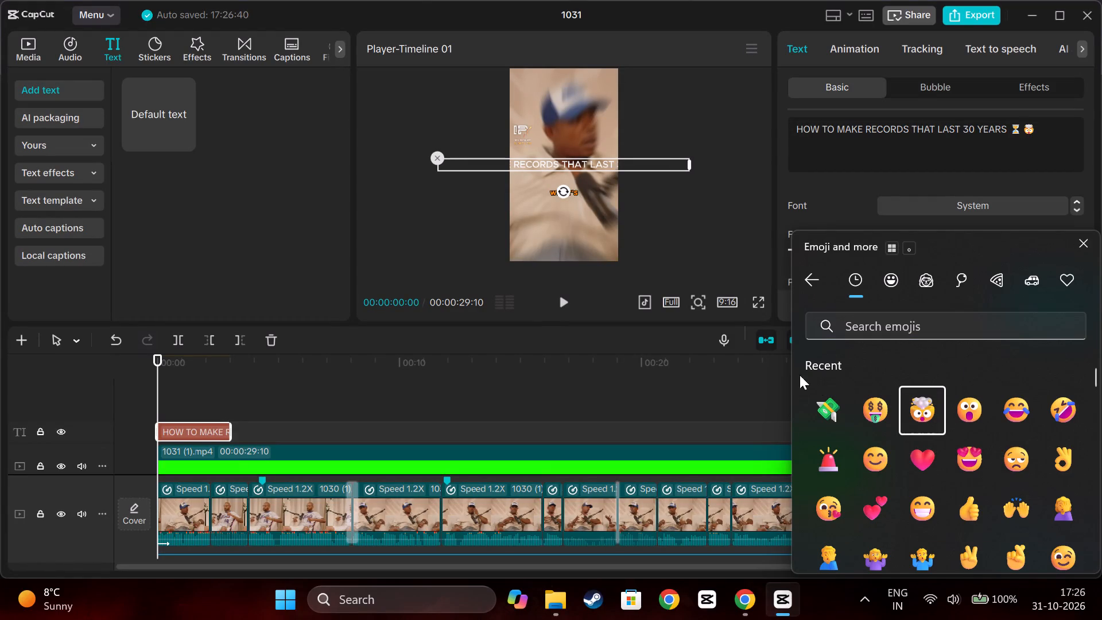
click(853, 187)
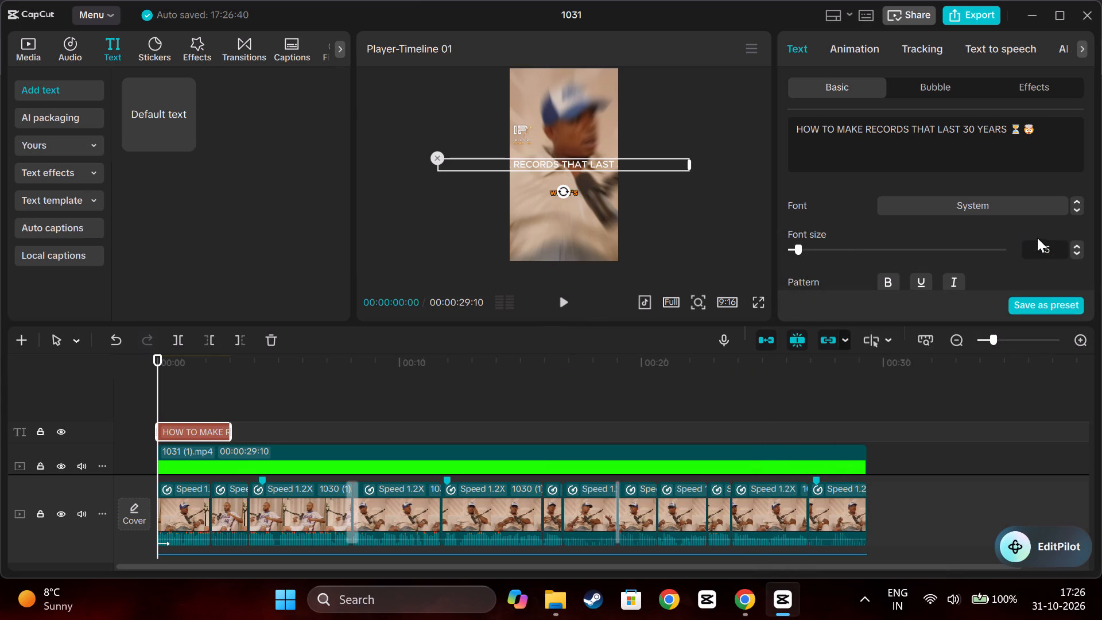
Reduce the banner text's font size to 10.
triple_click(1075, 253)
click(1075, 253)
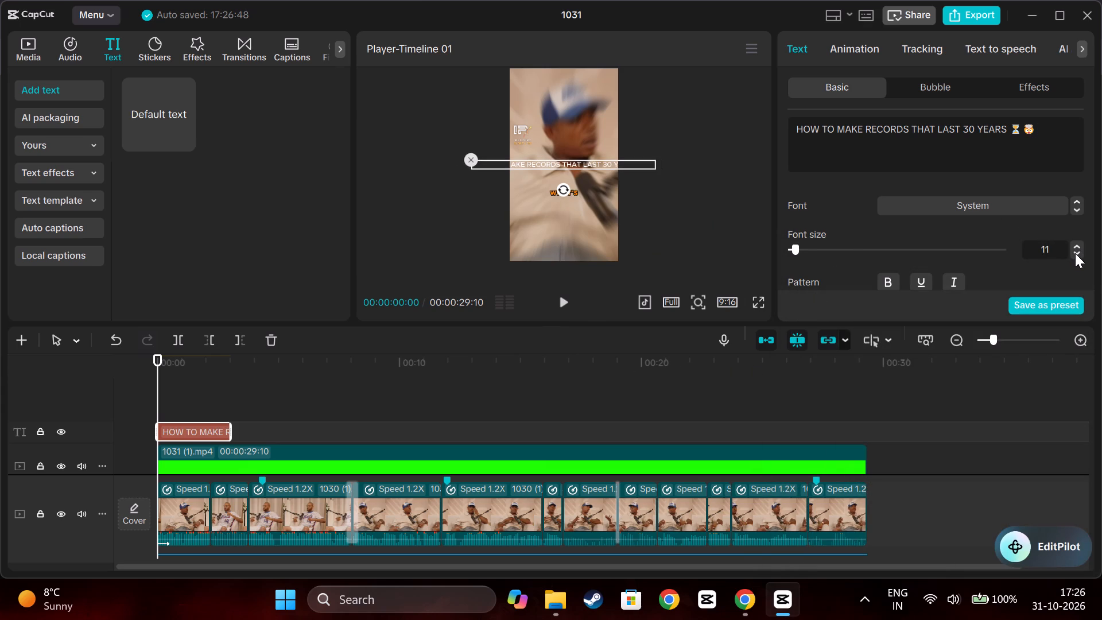
click(1075, 253)
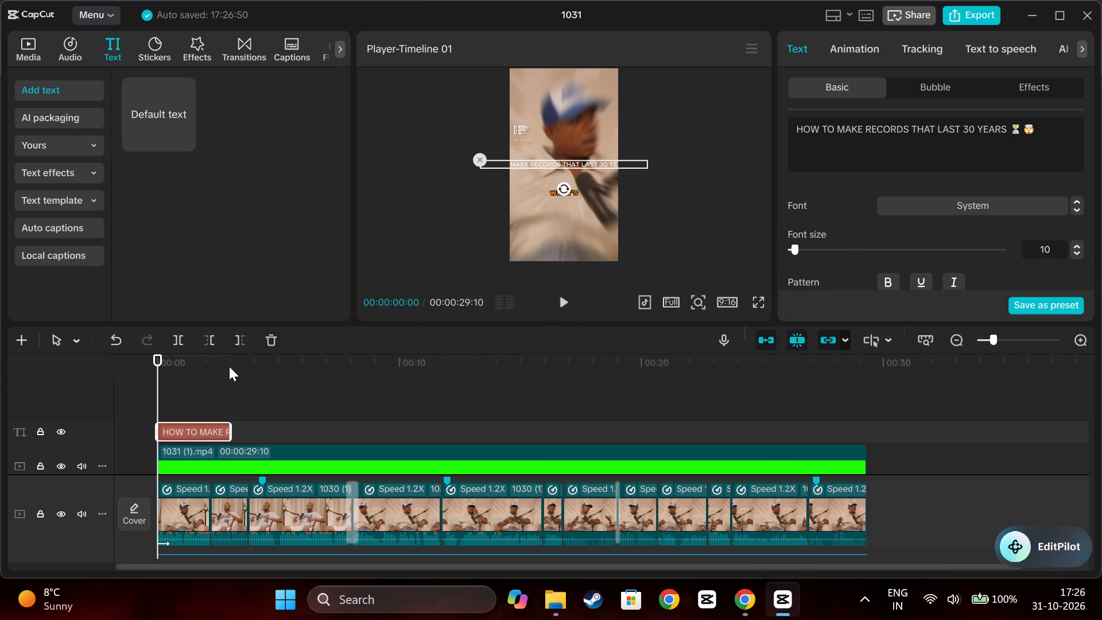
Preview the banner at 00:00:01:19 and break its text into two lines after "THAT".
drag(154, 352, 166, 354)
drag(158, 358, 165, 358)
drag(165, 358, 197, 358)
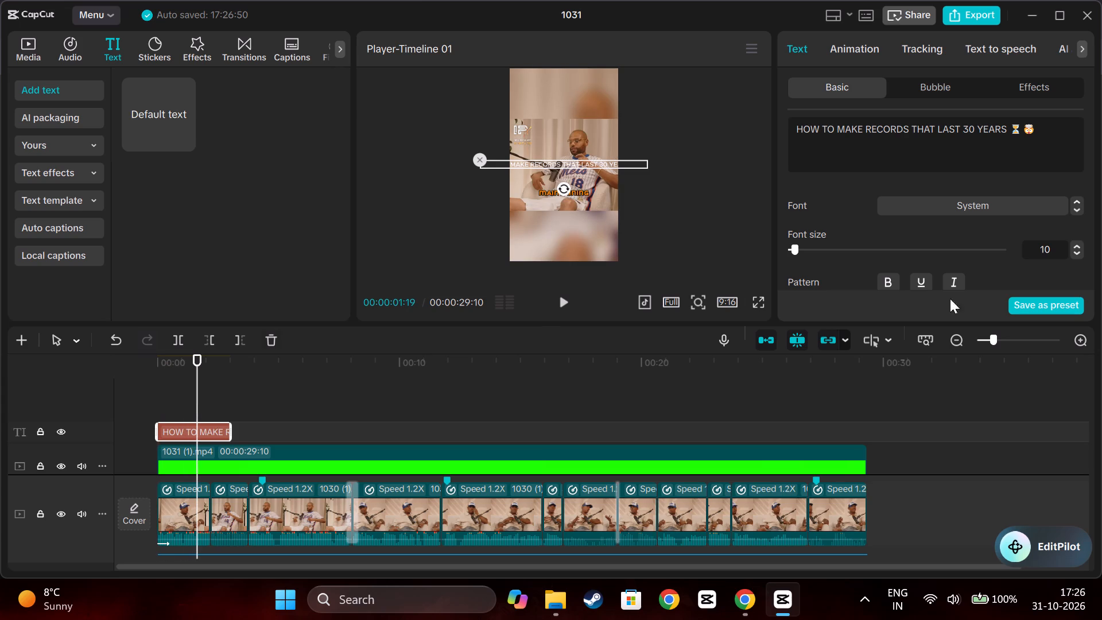
click(934, 126)
key(Return)
Move the two-line banner up, centred horizontally, just above the sharp video frame of the speaker.
drag(553, 163, 553, 162)
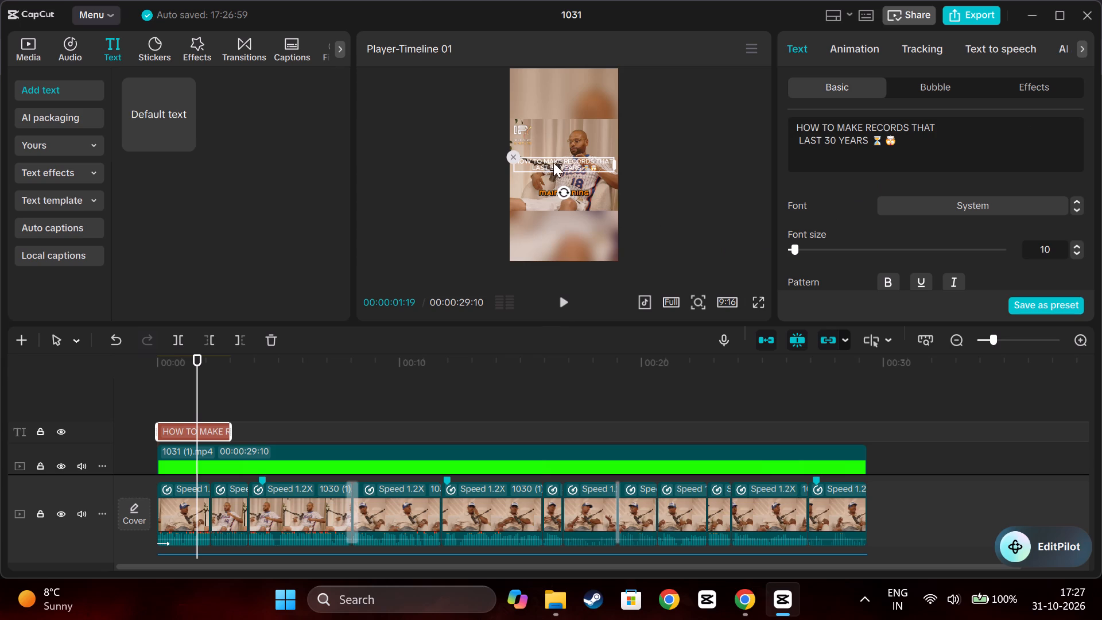
drag(553, 162, 556, 113)
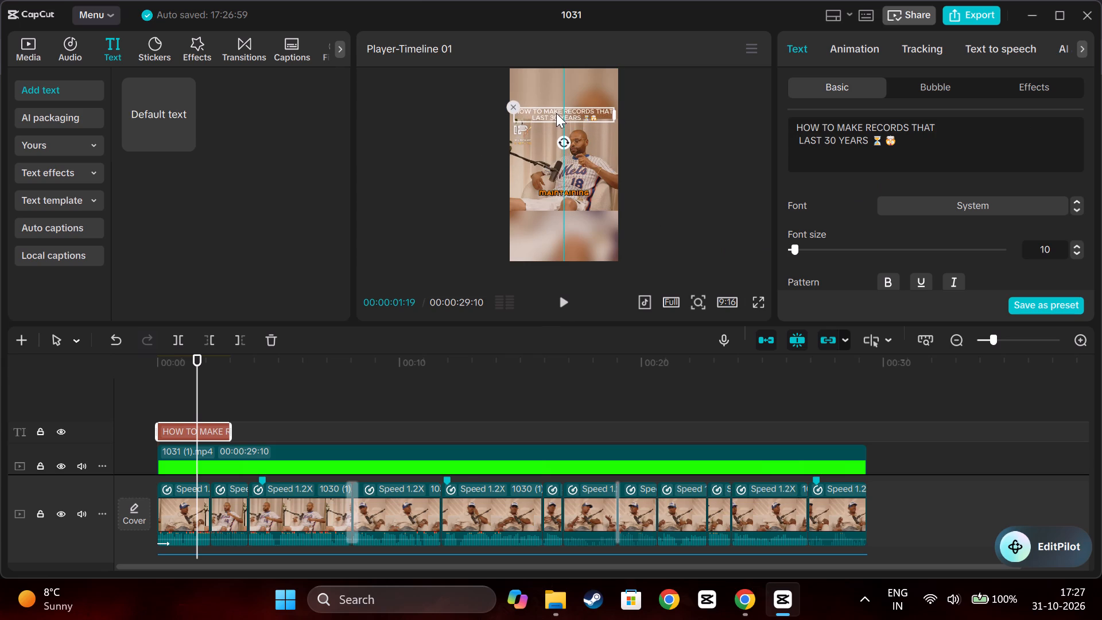
drag(556, 113, 557, 110)
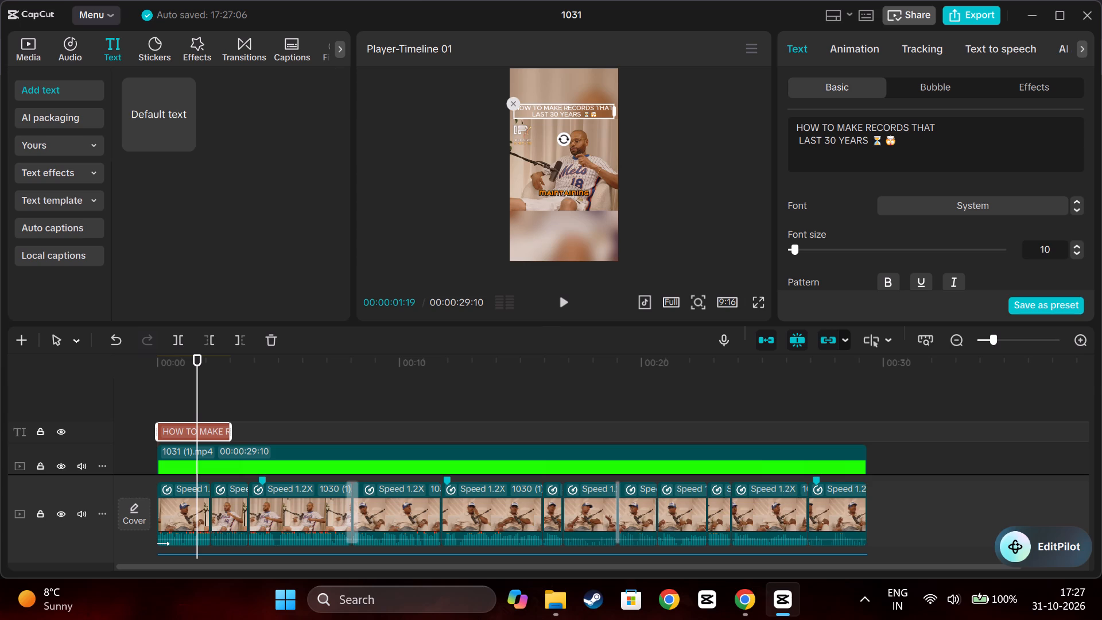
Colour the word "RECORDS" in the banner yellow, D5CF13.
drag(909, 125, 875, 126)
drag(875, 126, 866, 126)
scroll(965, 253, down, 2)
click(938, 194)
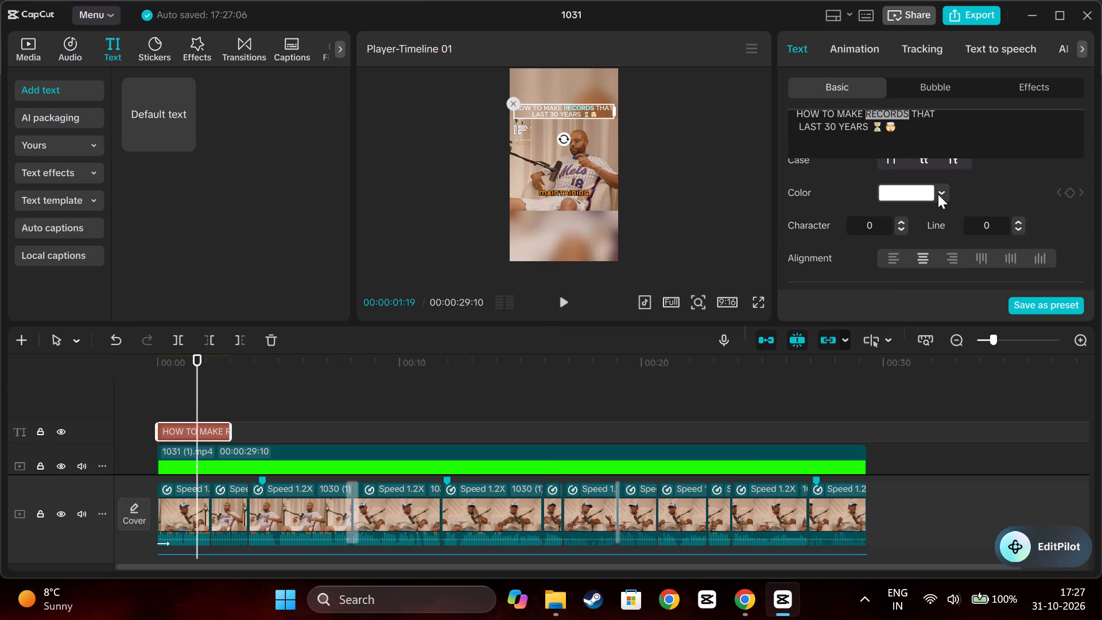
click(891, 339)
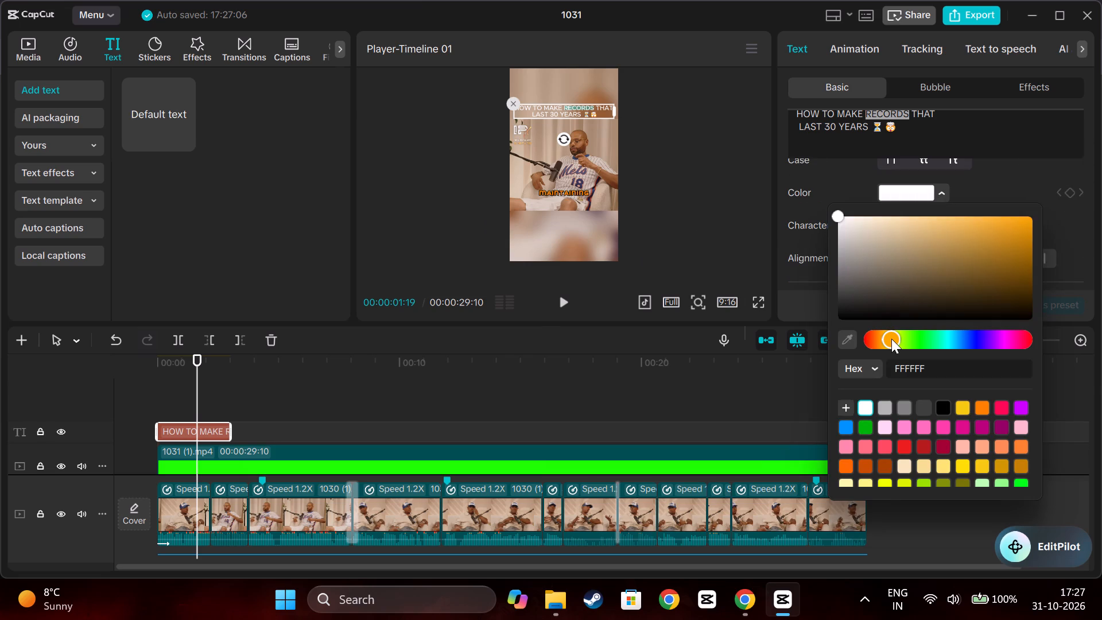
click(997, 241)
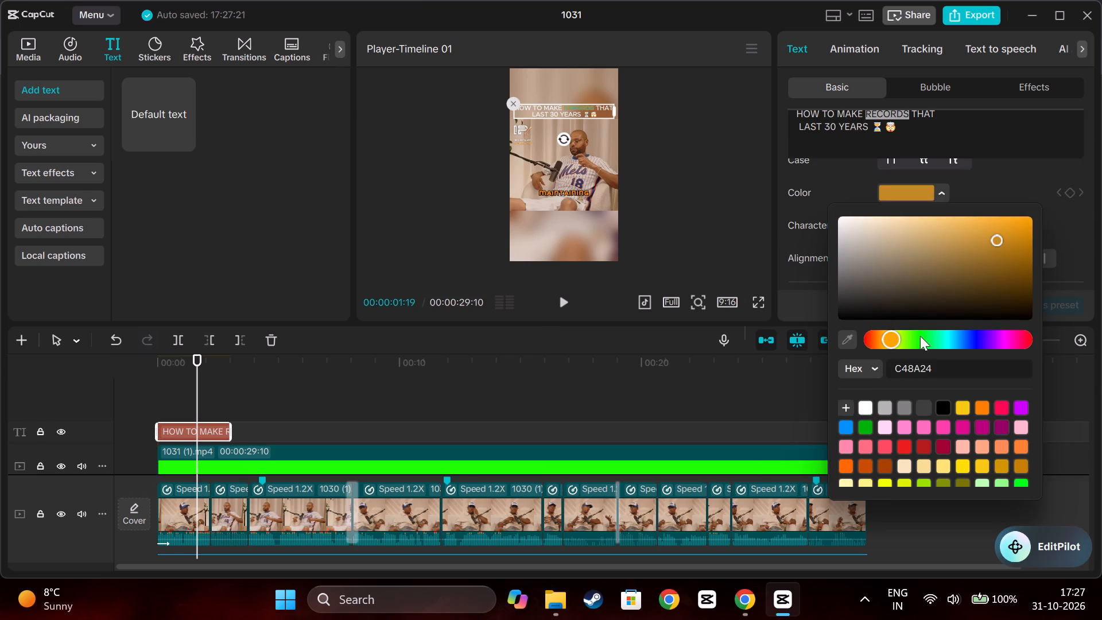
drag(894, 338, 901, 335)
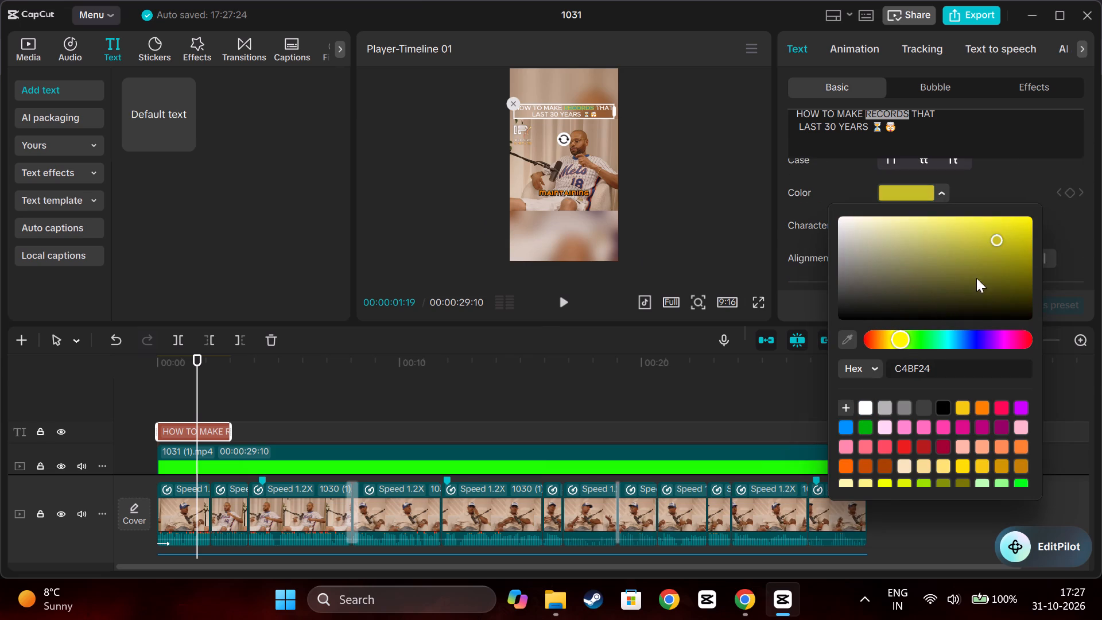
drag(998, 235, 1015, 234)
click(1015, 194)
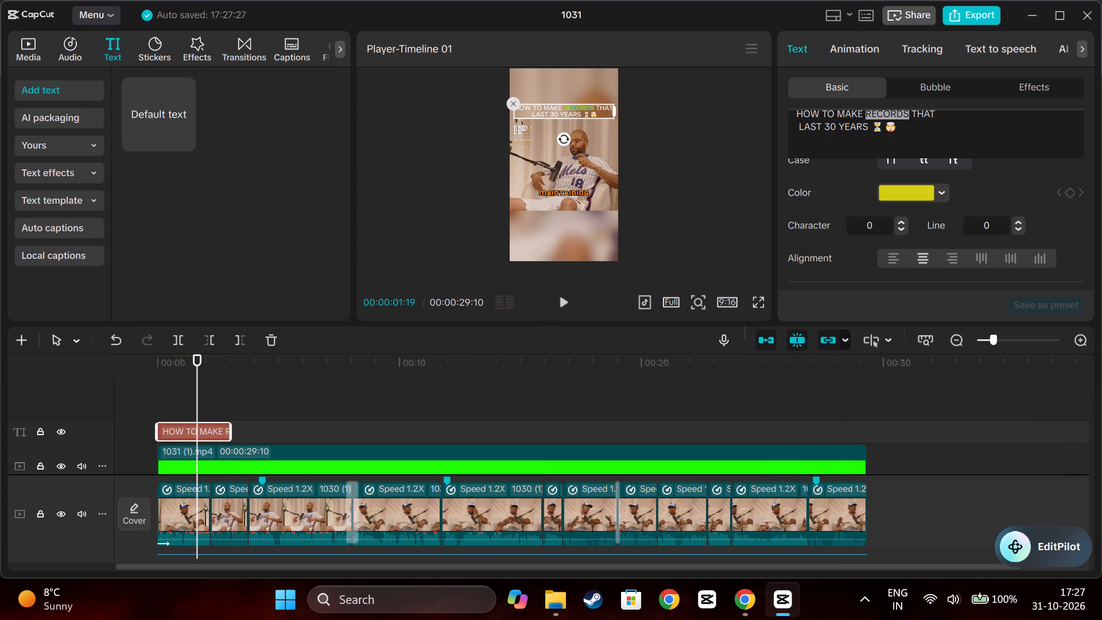
Apply the preset style with white letters and a black outline to the whole banner text.
drag(910, 129, 789, 114)
scroll(863, 199, down, 2)
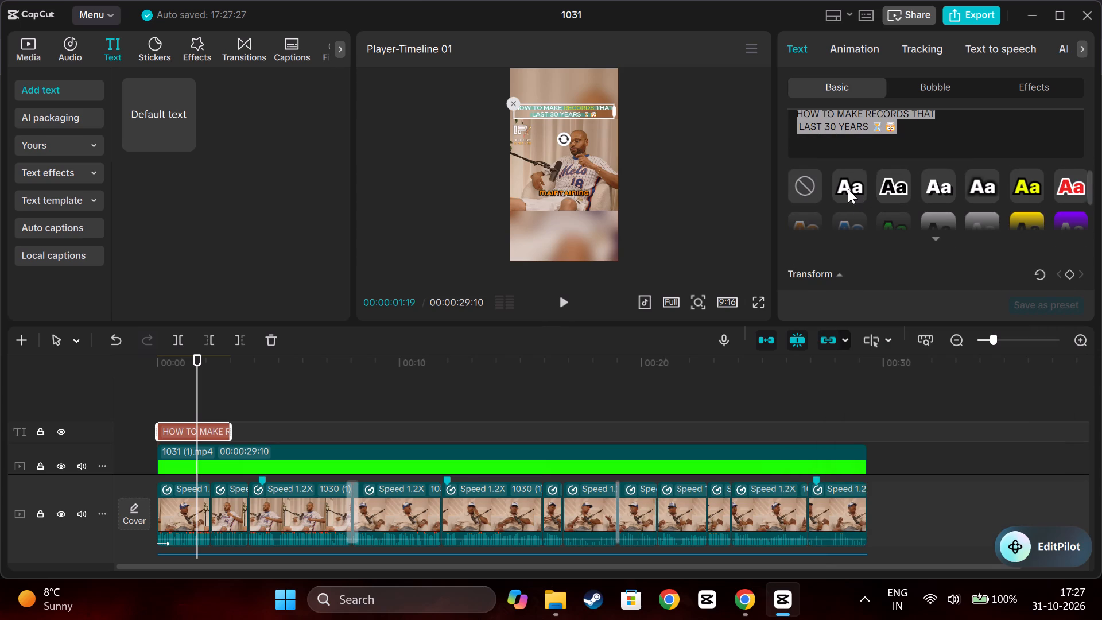
click(848, 189)
scroll(848, 189, up, 2)
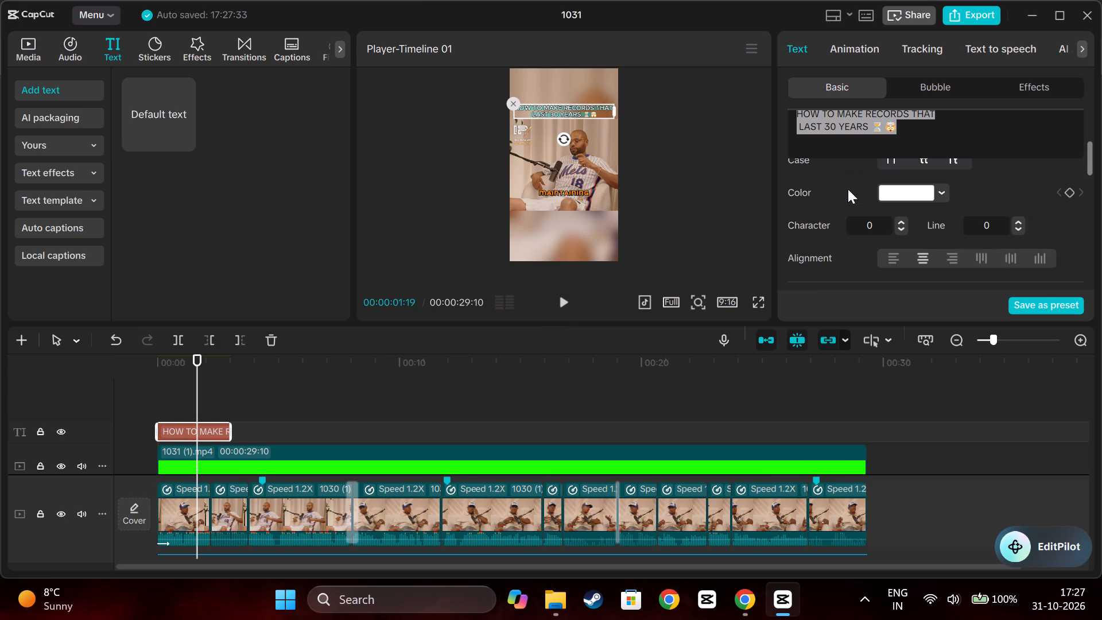
scroll(845, 215, up, 2)
click(849, 216)
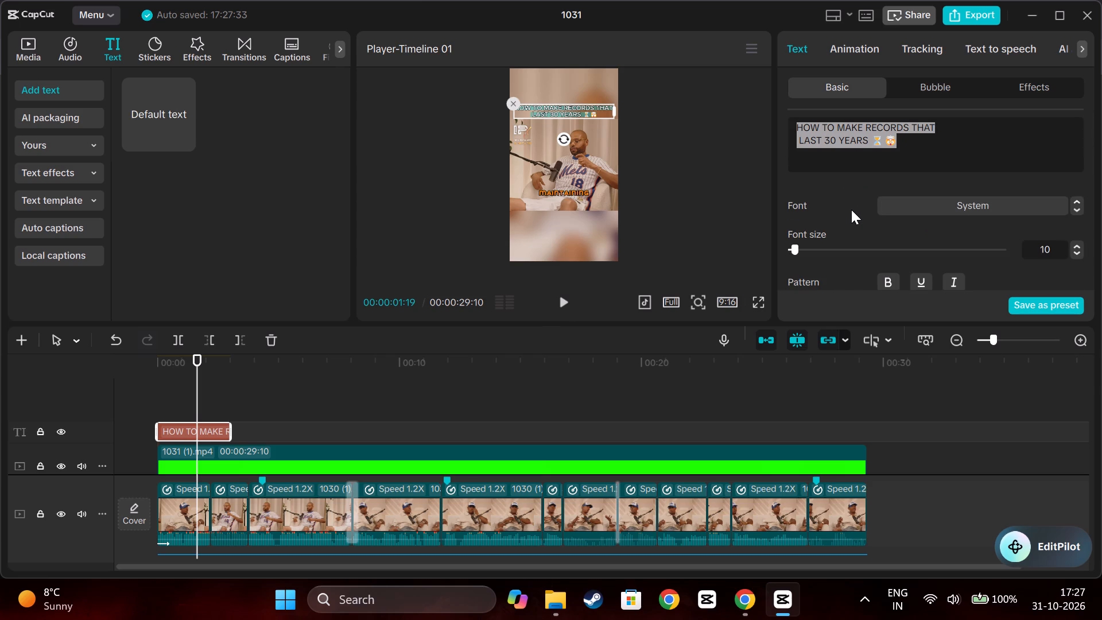
click(851, 208)
triple_click(848, 197)
click(927, 148)
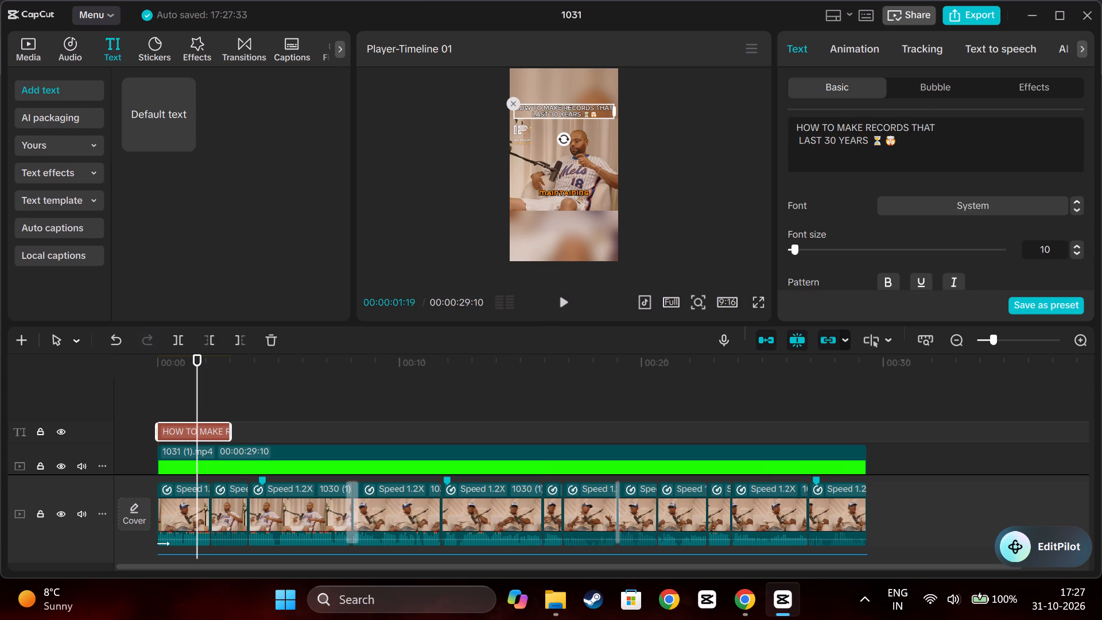
Colour the word "RECORDS" in the banner amber, FFB400.
drag(906, 125, 868, 127)
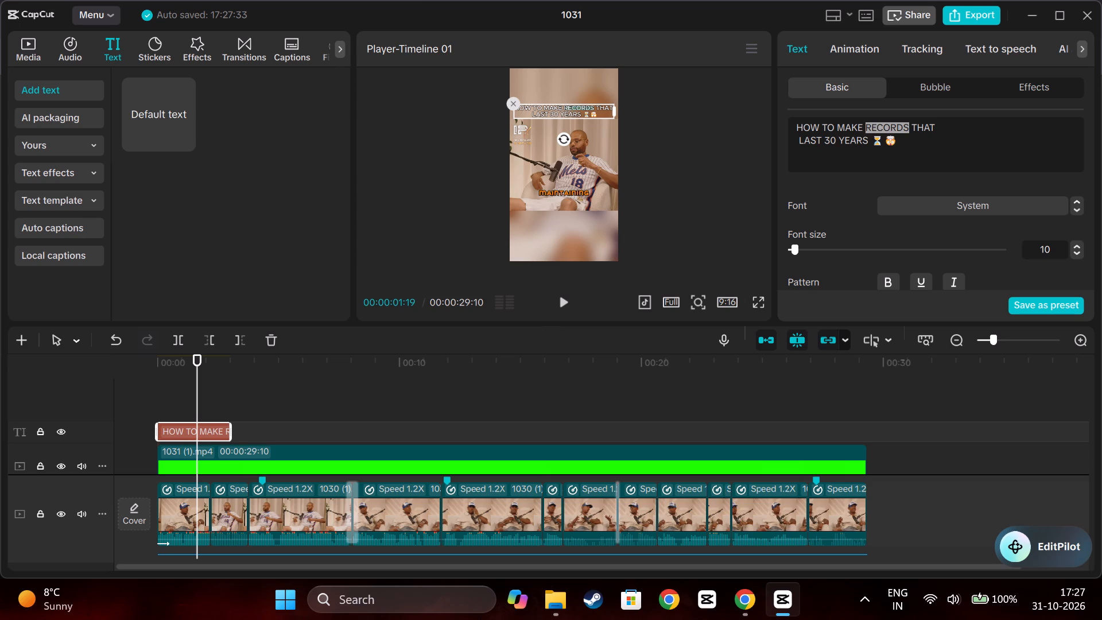
scroll(856, 201, down, 1)
click(937, 269)
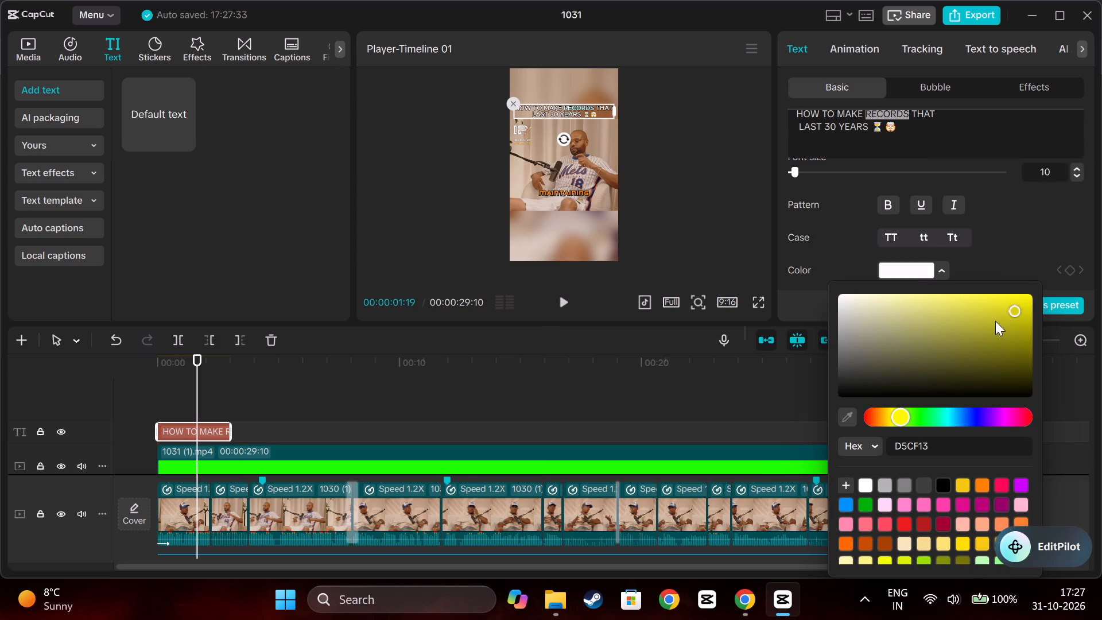
drag(1014, 306, 1039, 284)
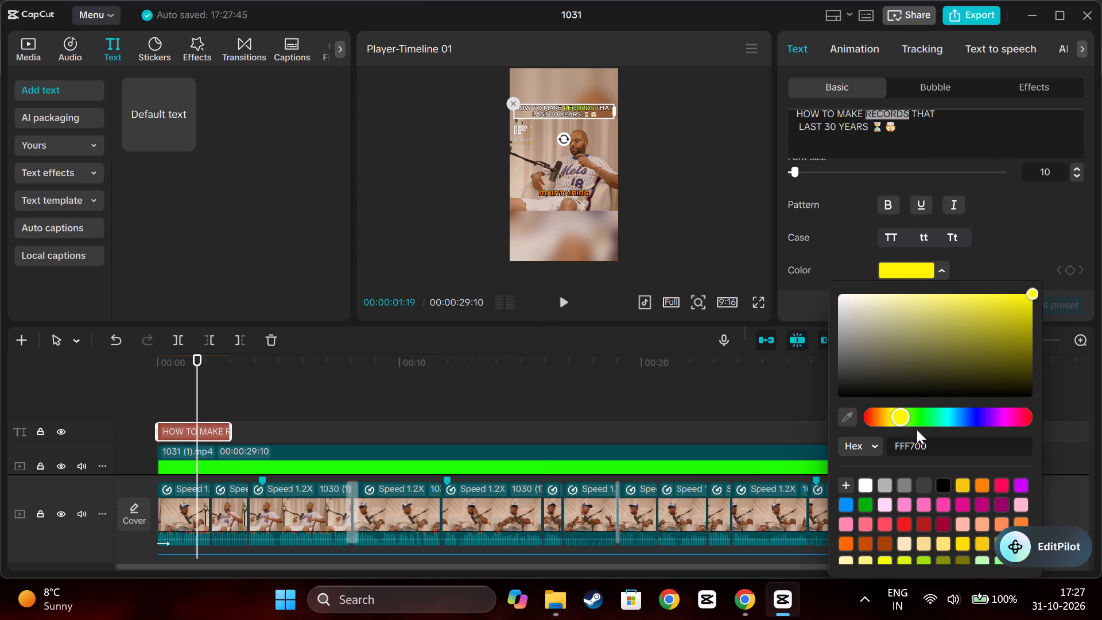
drag(905, 417, 893, 417)
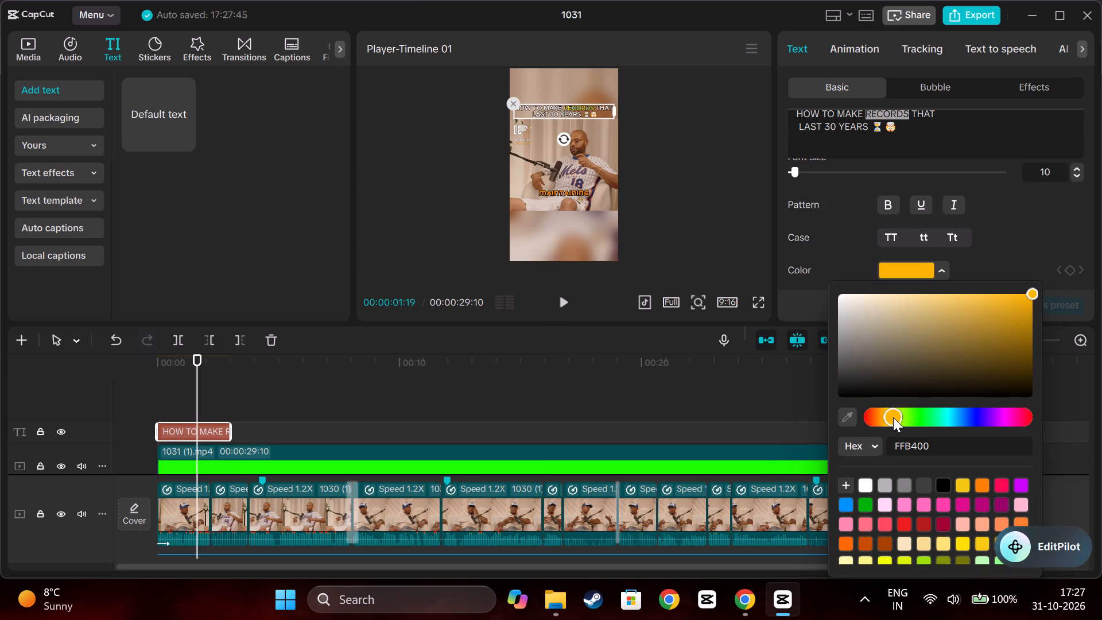
click(1027, 193)
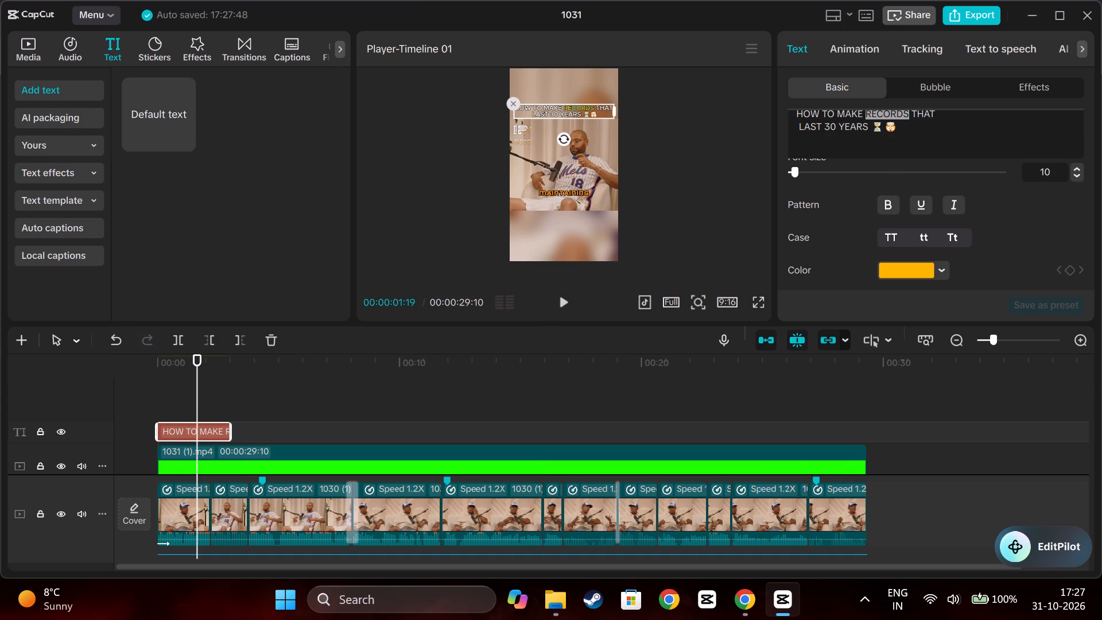
Colour the words "30 YEARS" in the banner lime green, 8FFF00.
drag(869, 127, 834, 129)
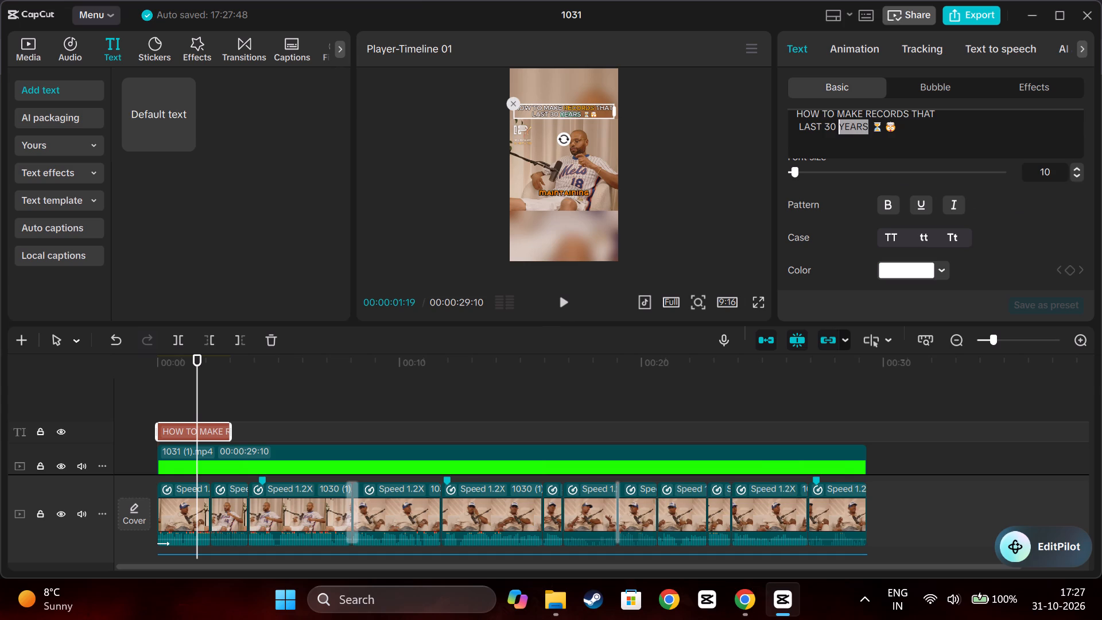
drag(834, 129, 826, 130)
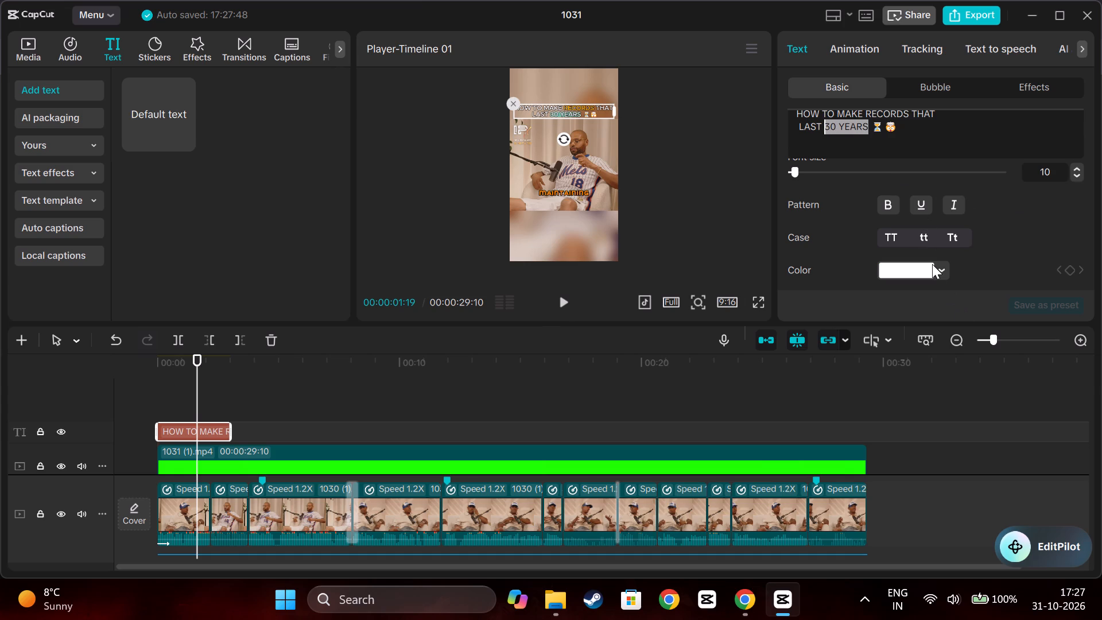
click(937, 267)
drag(894, 414, 914, 414)
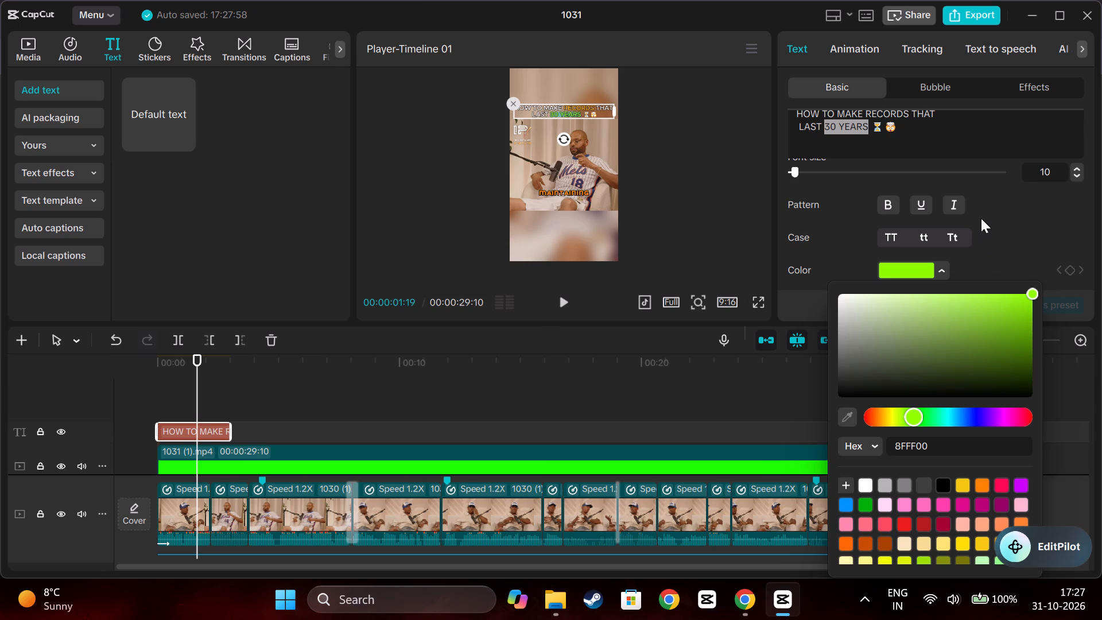
click(981, 208)
click(990, 222)
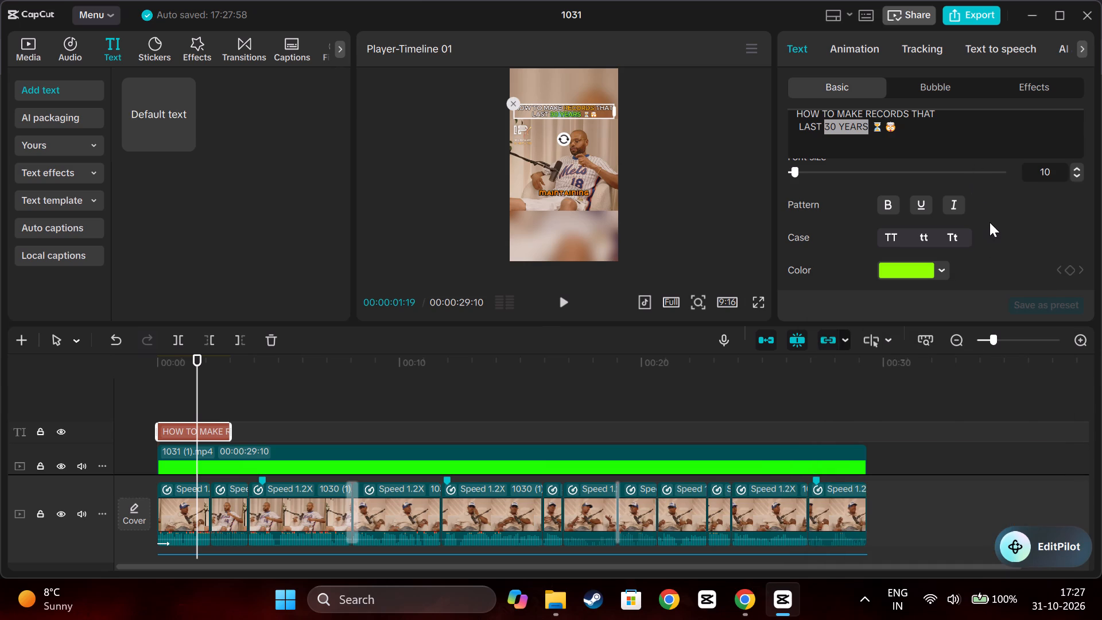
click(836, 232)
click(836, 227)
Set the font size of the whole banner text to 9.
click(954, 148)
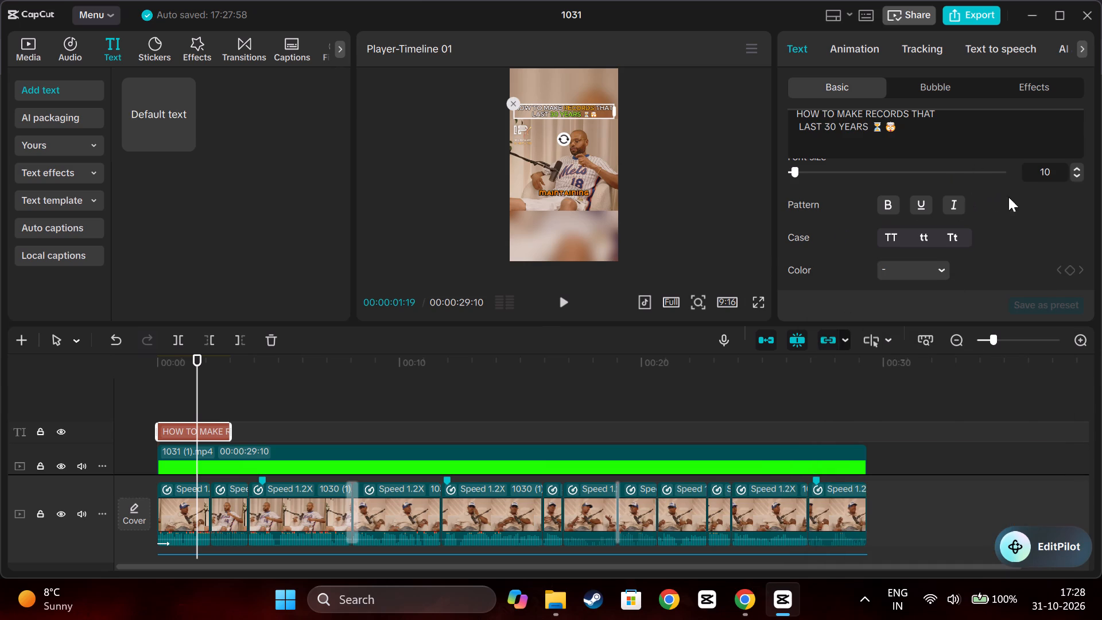
click(1077, 173)
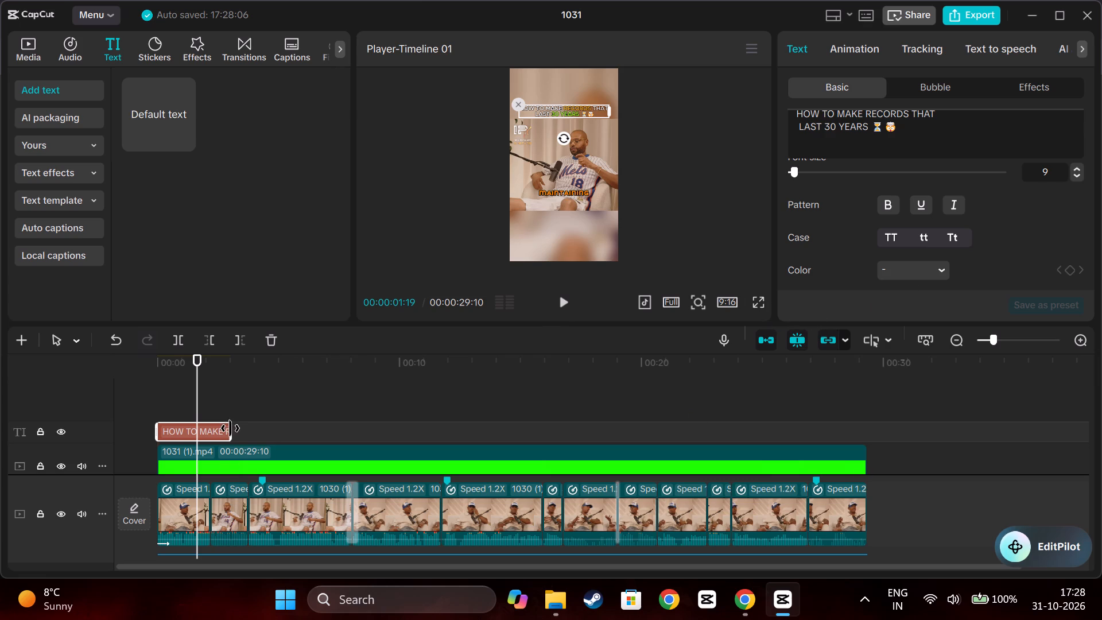
Extend the headline banner's text clip to the end of the video, at about 00:00:29:10.
drag(230, 429, 828, 448)
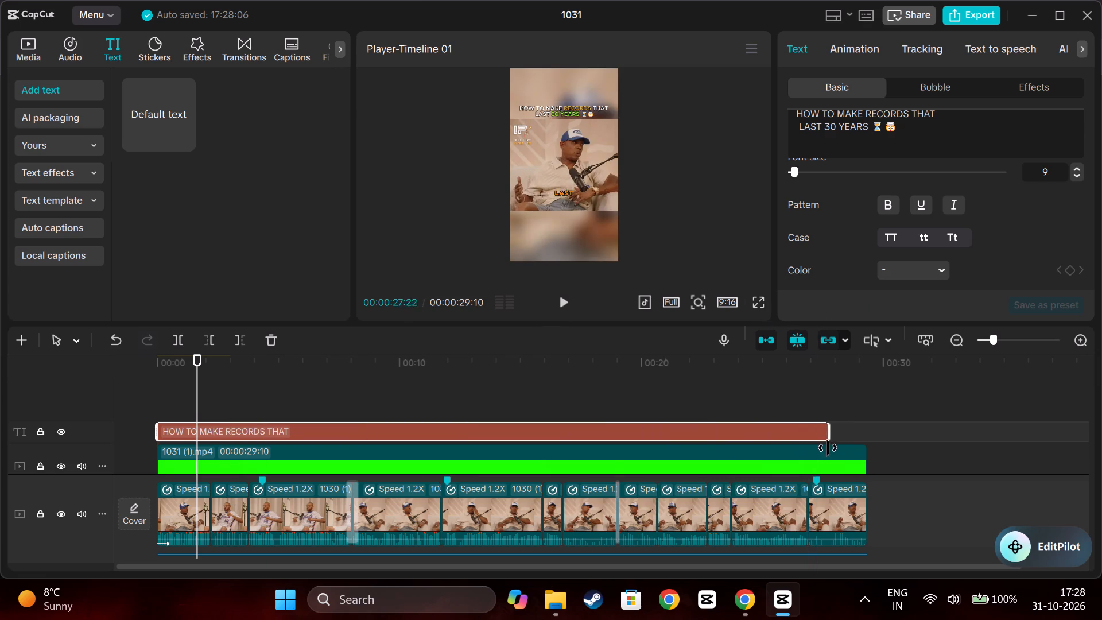
drag(828, 448, 864, 443)
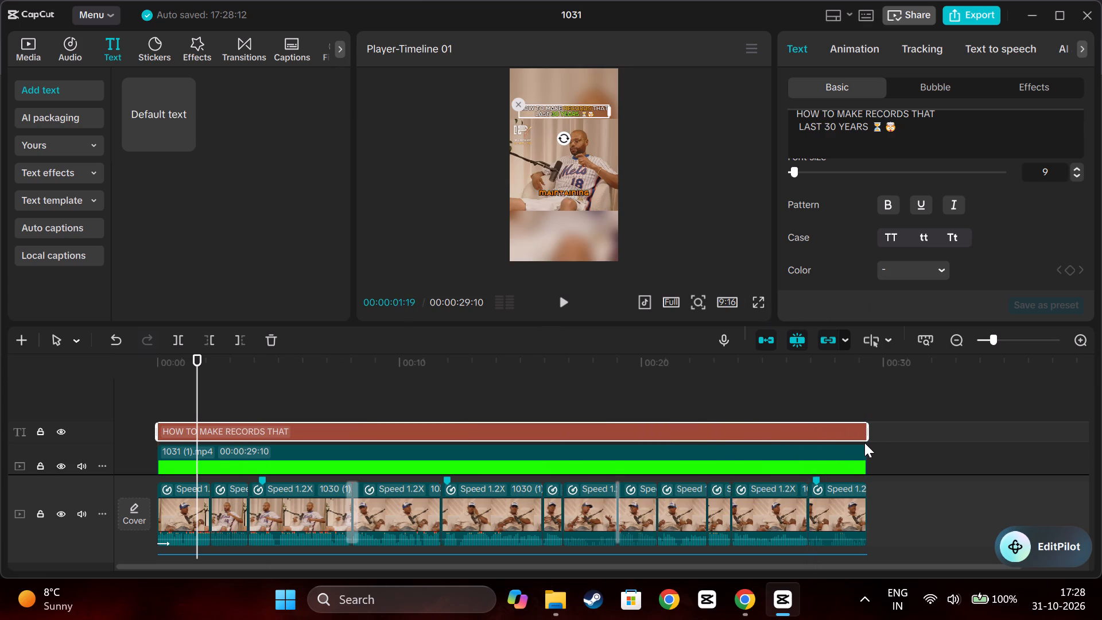
Play the short full screen from the beginning to check the banner against the footage and captions.
scroll(837, 500, up, 3)
scroll(837, 499, down, 4)
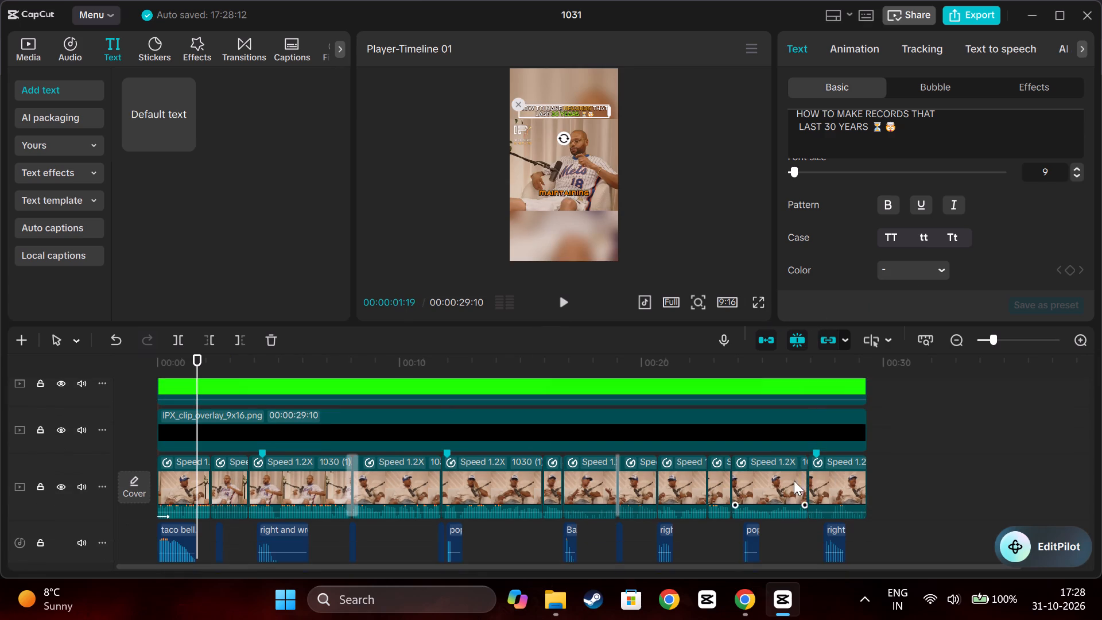
scroll(828, 468, up, 2)
scroll(828, 468, down, 3)
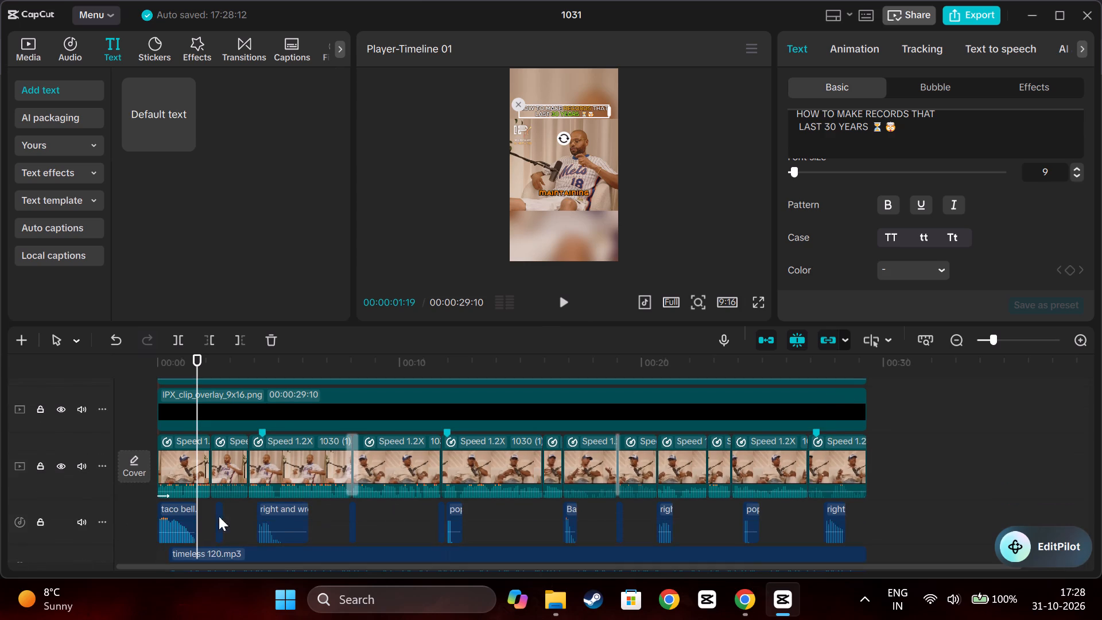
click(122, 521)
key(space)
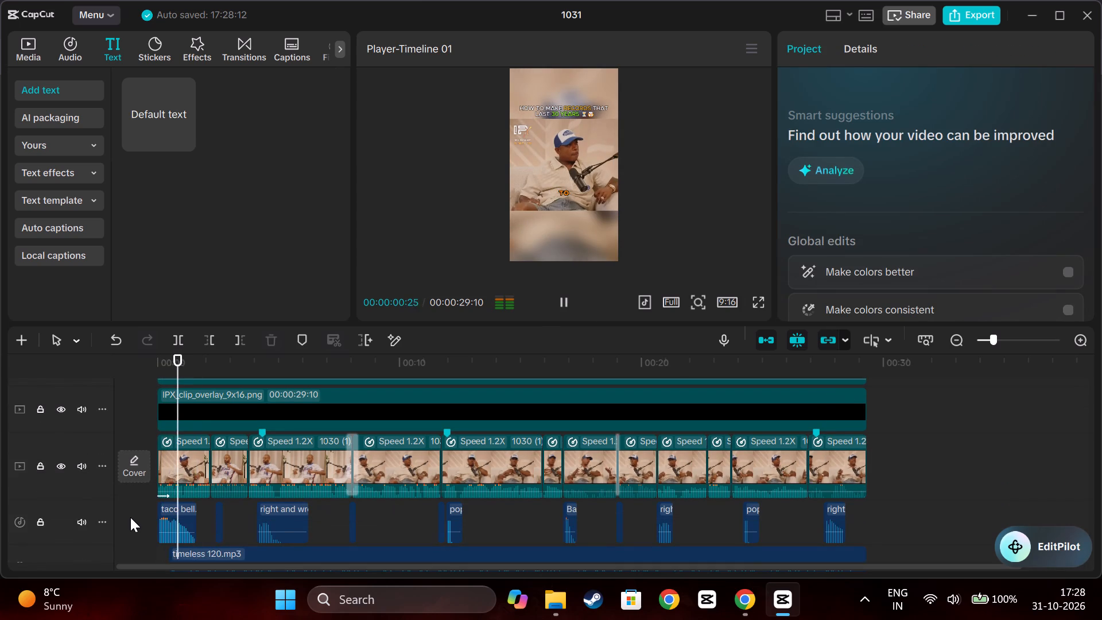
key(space)
click(132, 517)
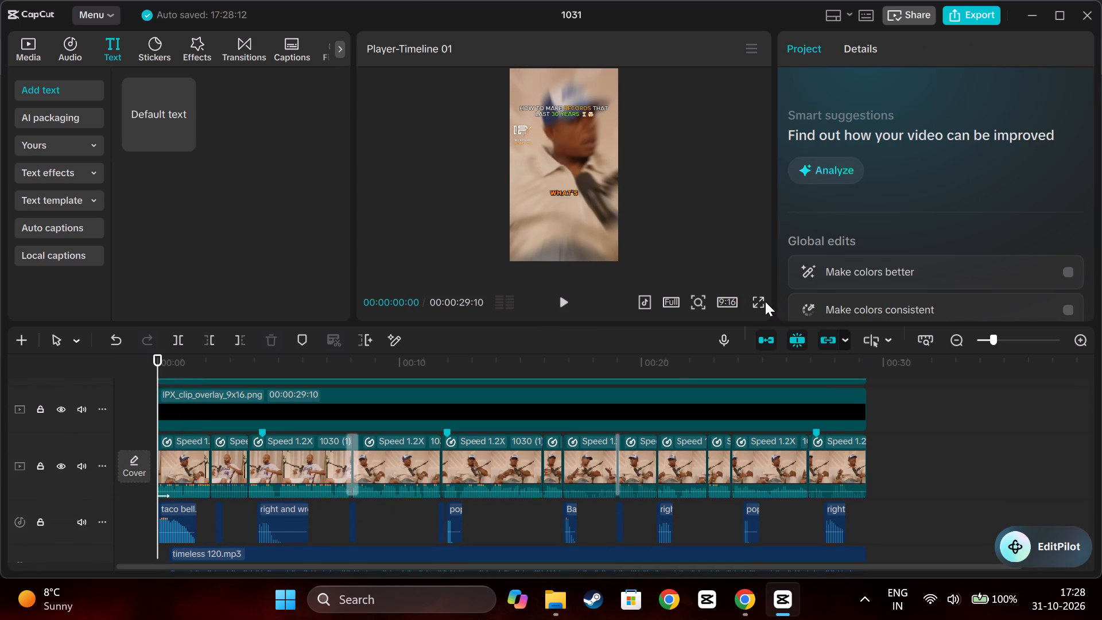
click(760, 301)
key(space)
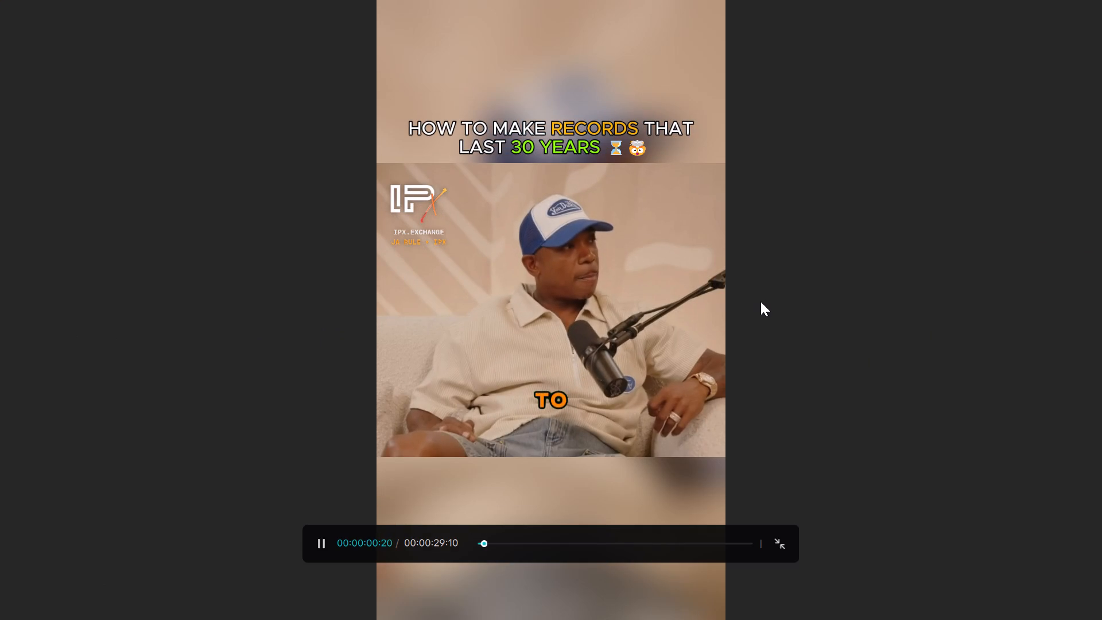
key(space)
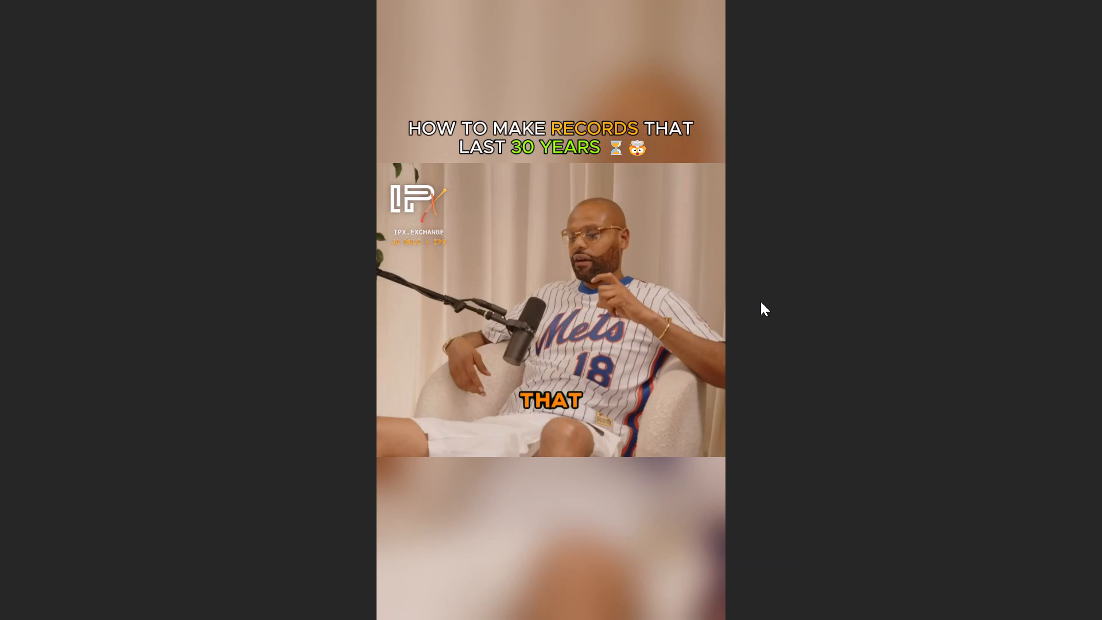
key(space)
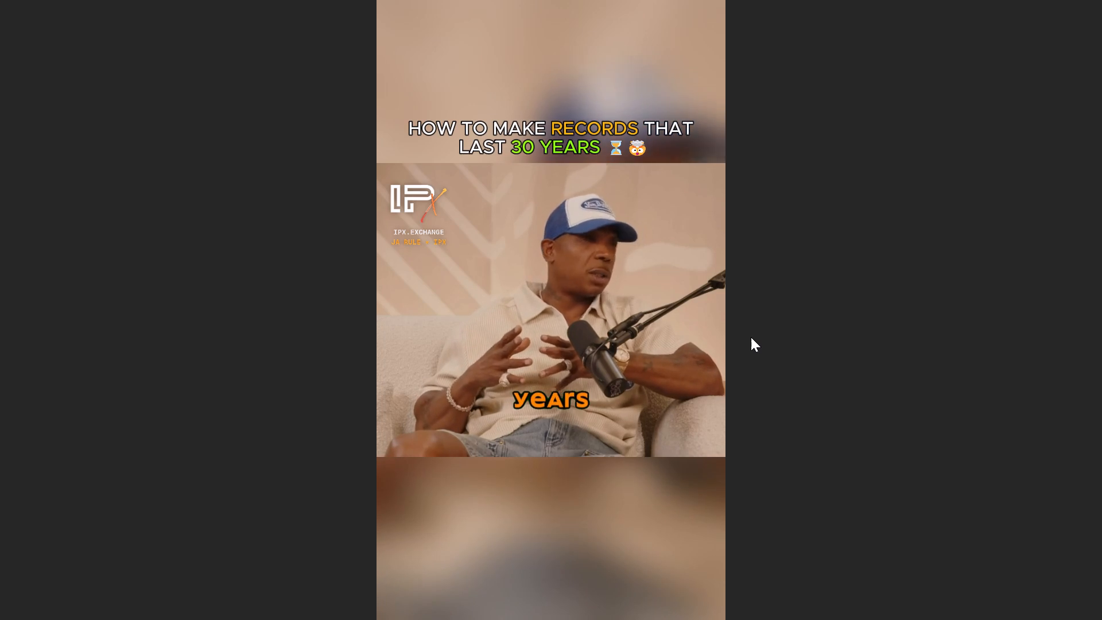
key(Escape)
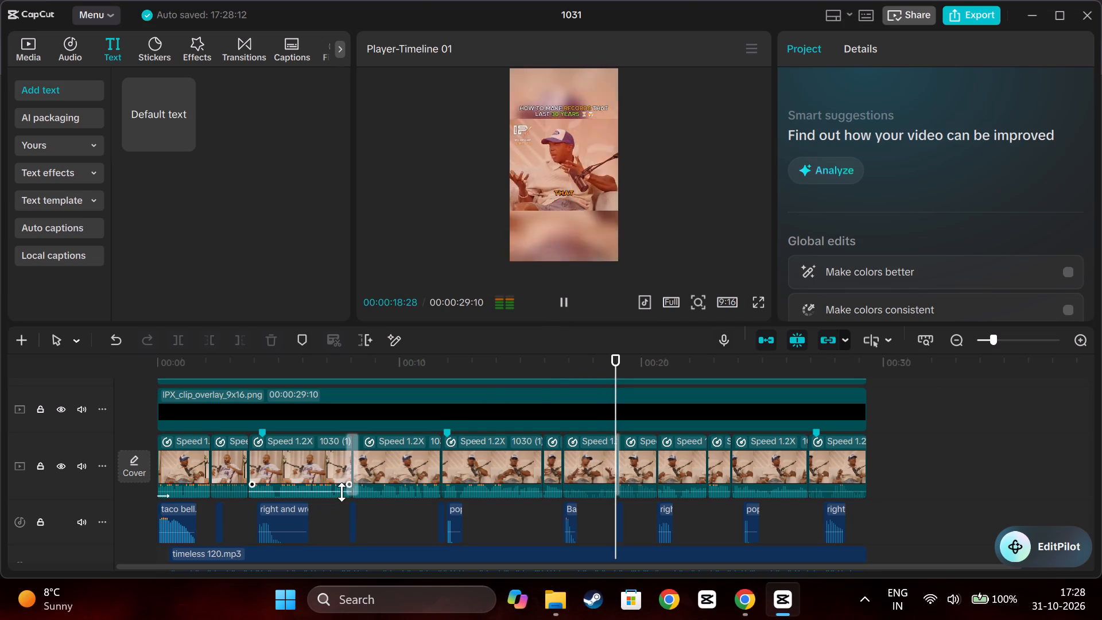
Replace the word "TO" in the banner text with "JA RULE".
scroll(341, 493, up, 4)
click(180, 372)
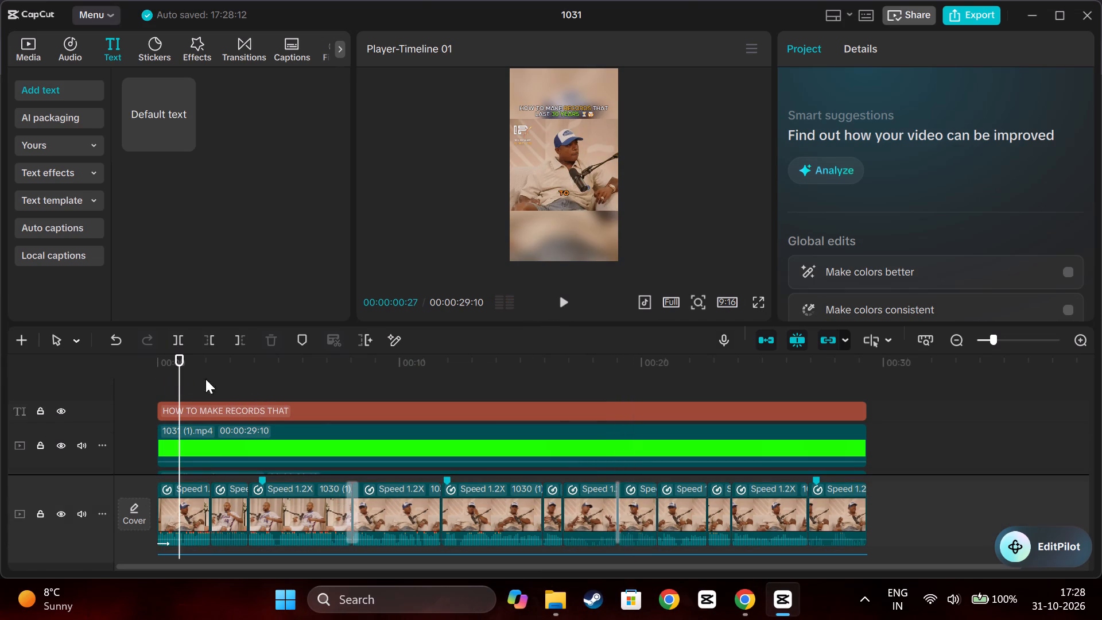
drag(175, 370, 153, 372)
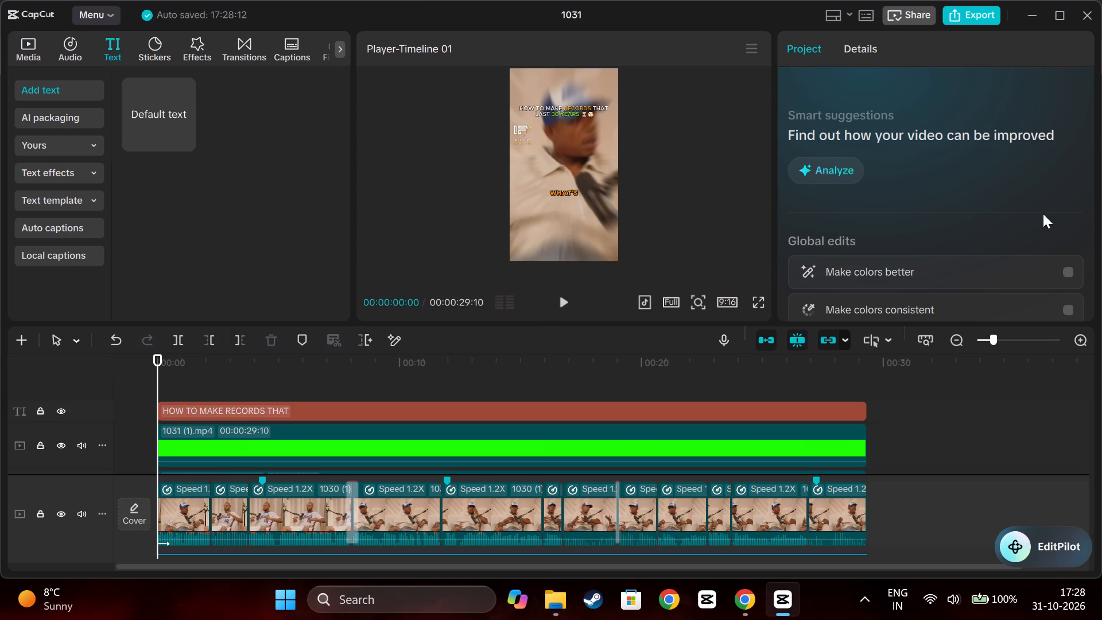
click(279, 406)
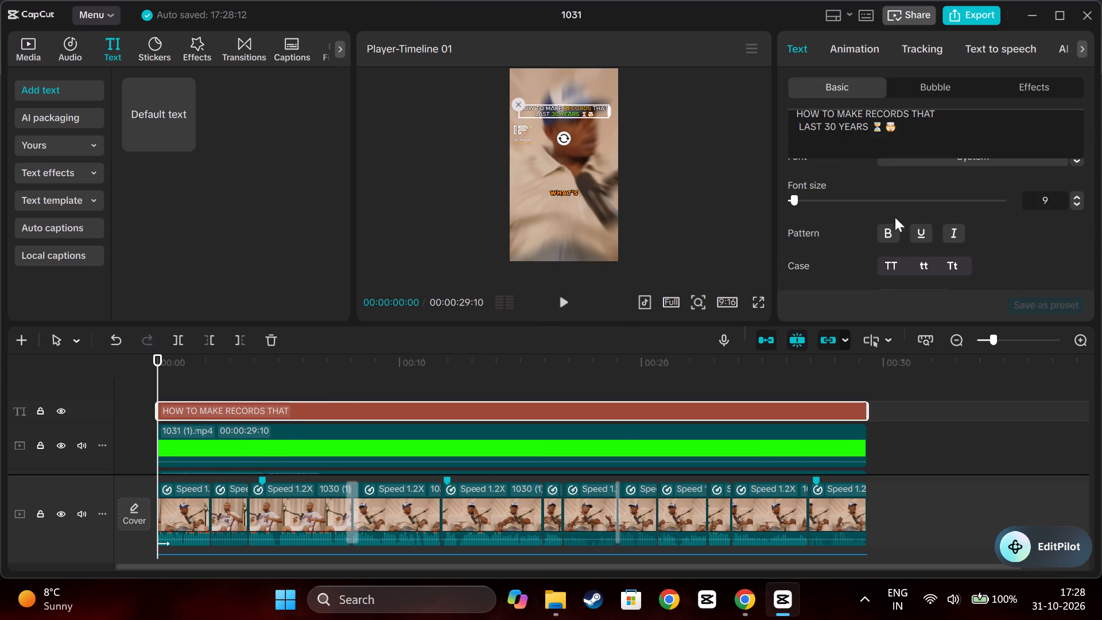
scroll(884, 216, up, 3)
click(836, 129)
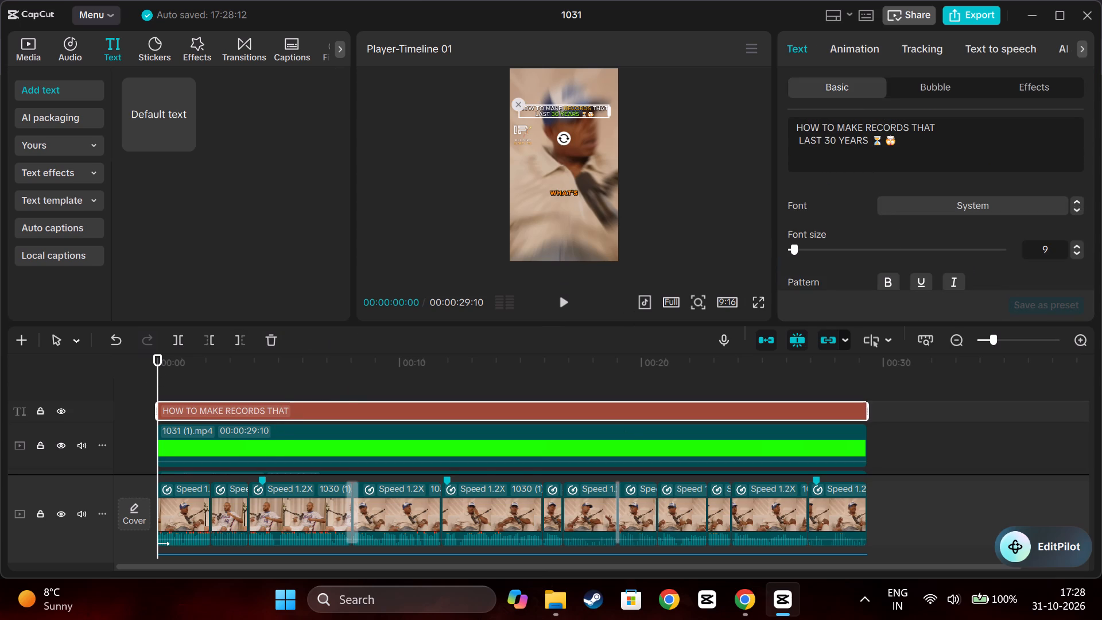
key(BackSpace)
key(BackSpace)
key(BackSpace)
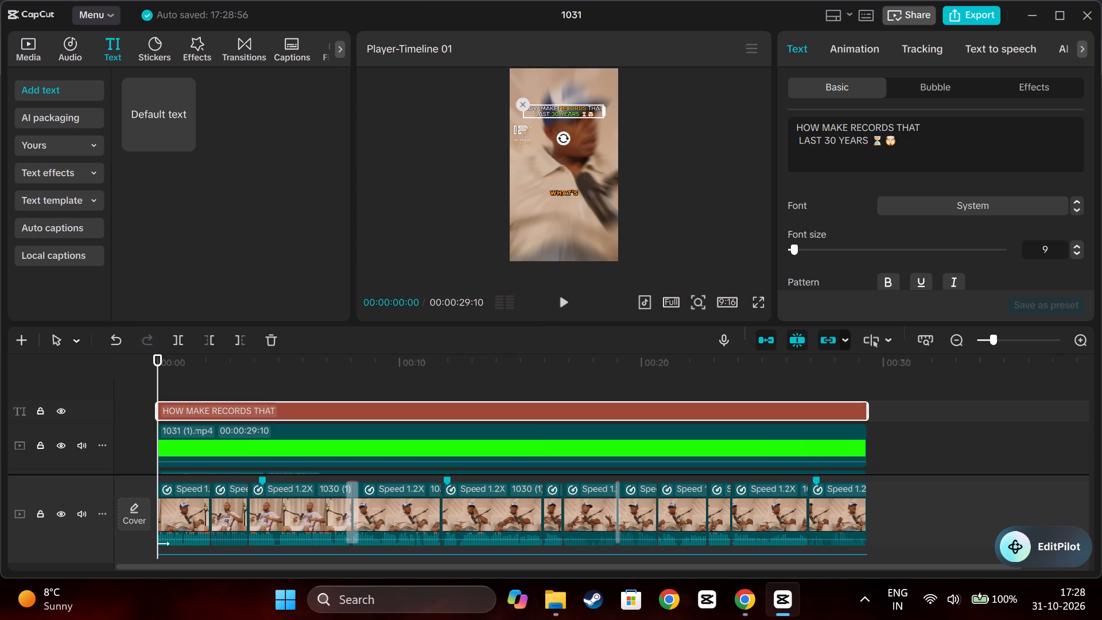
text(JA)
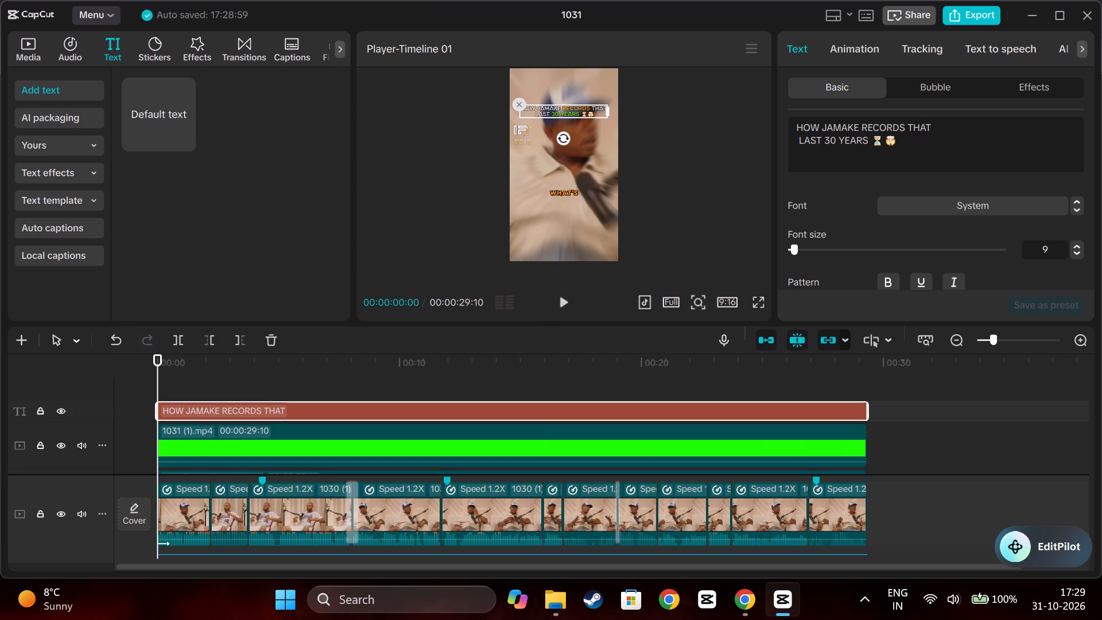
key(space)
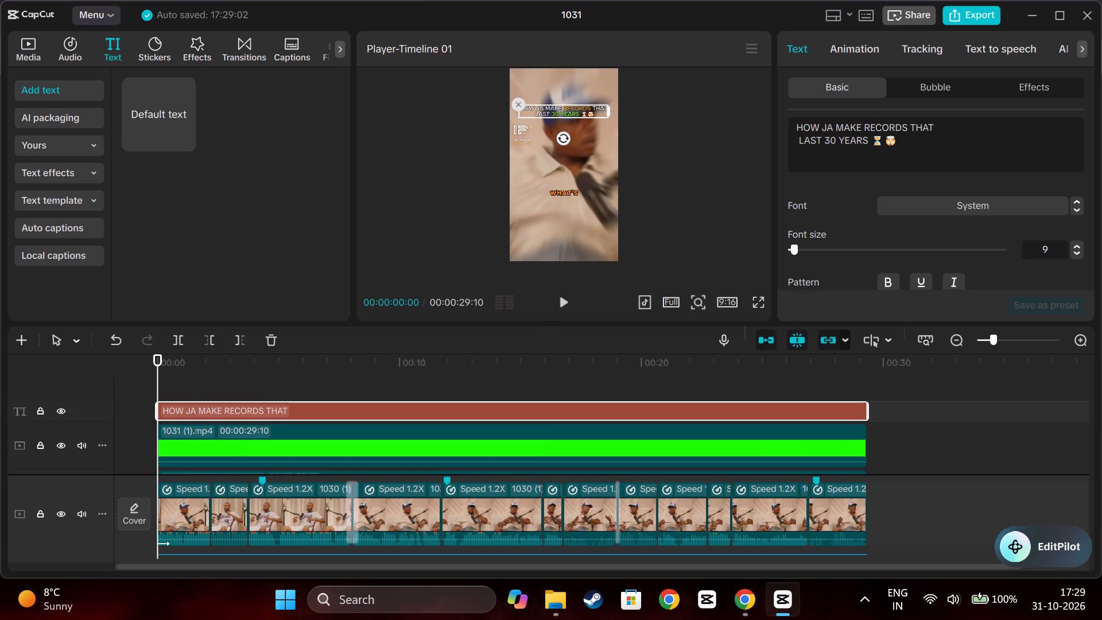
text(RULE)
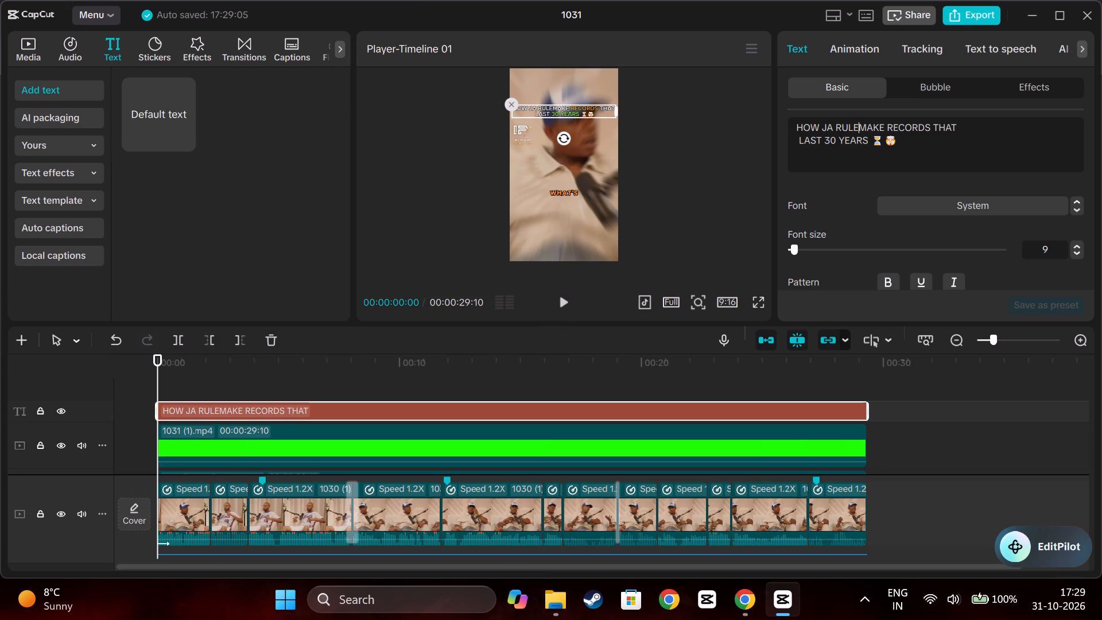
key(space)
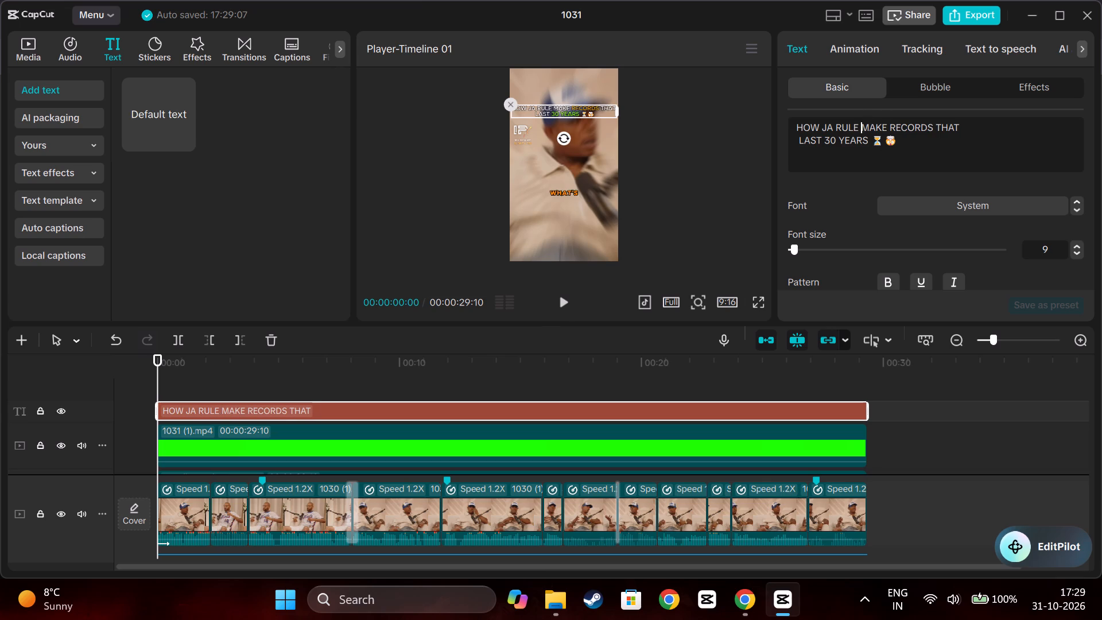
Change the word "MAKE" in the banner text to "MADE".
click(880, 126)
key(BackSpace)
key(d)
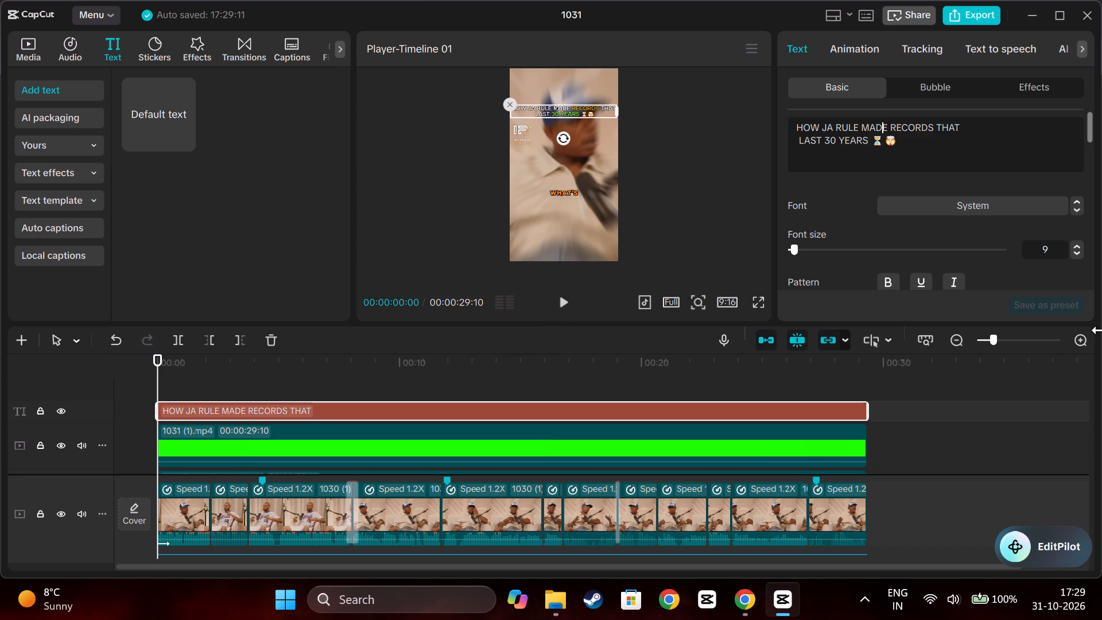
click(710, 234)
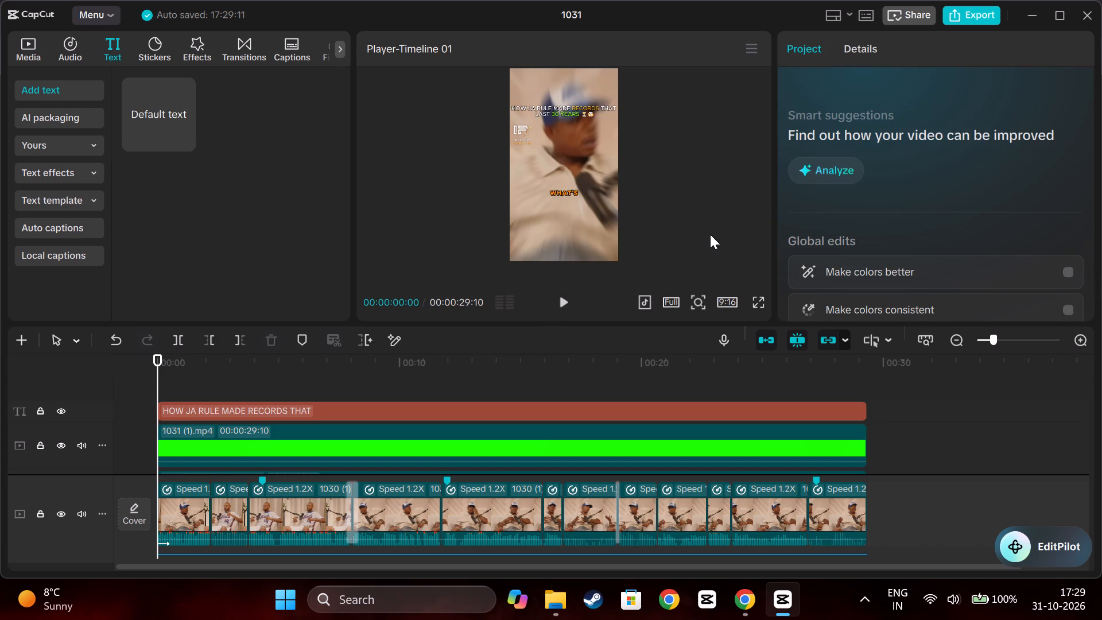
Reduce the headline banner's font size by one step.
click(532, 104)
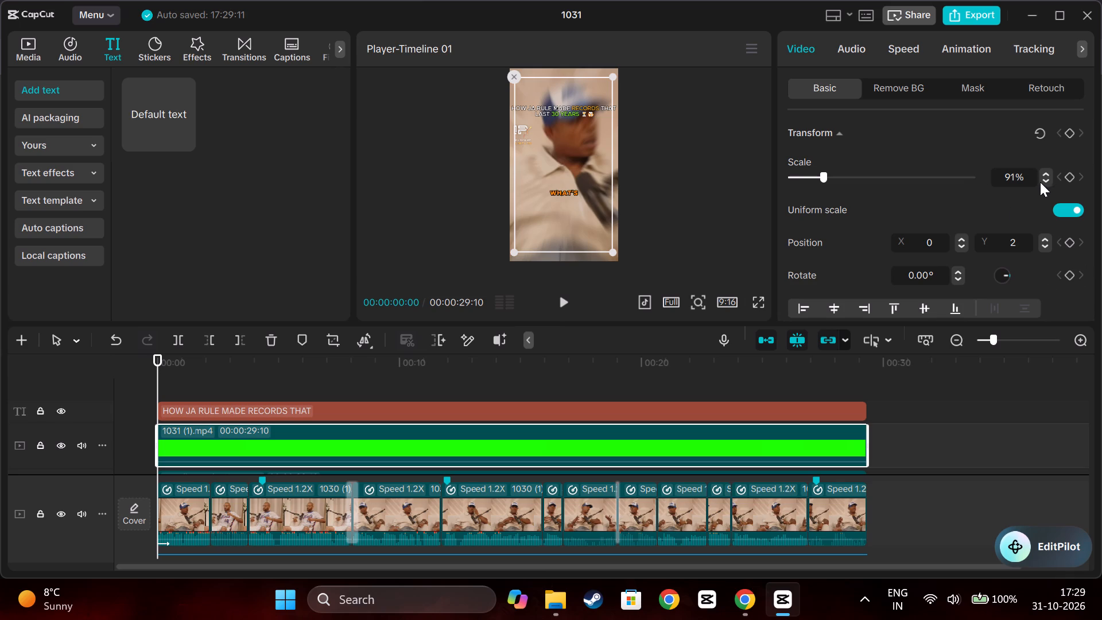
click(589, 412)
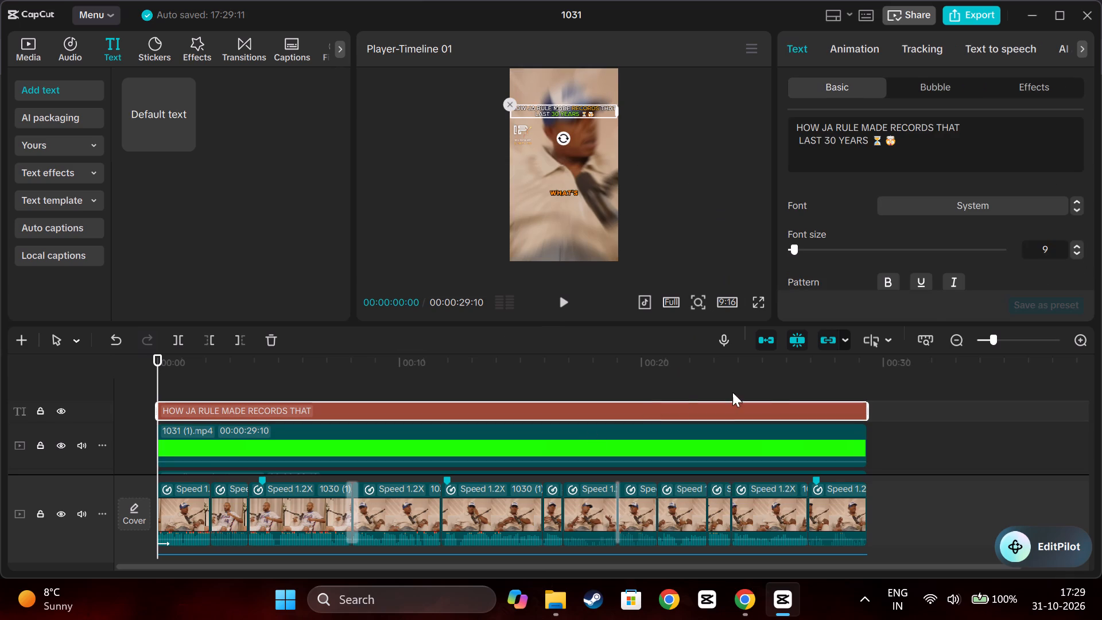
click(1078, 253)
click(737, 238)
Watch the whole short full screen and replay it from the start with the sound effect and music tracks in view.
click(761, 304)
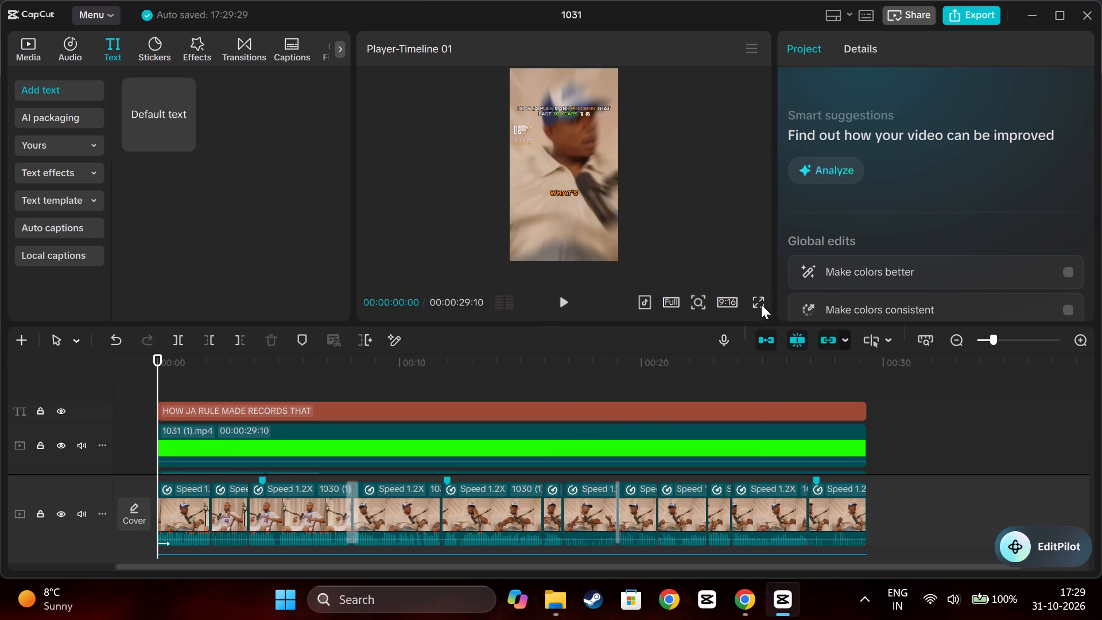
key(space)
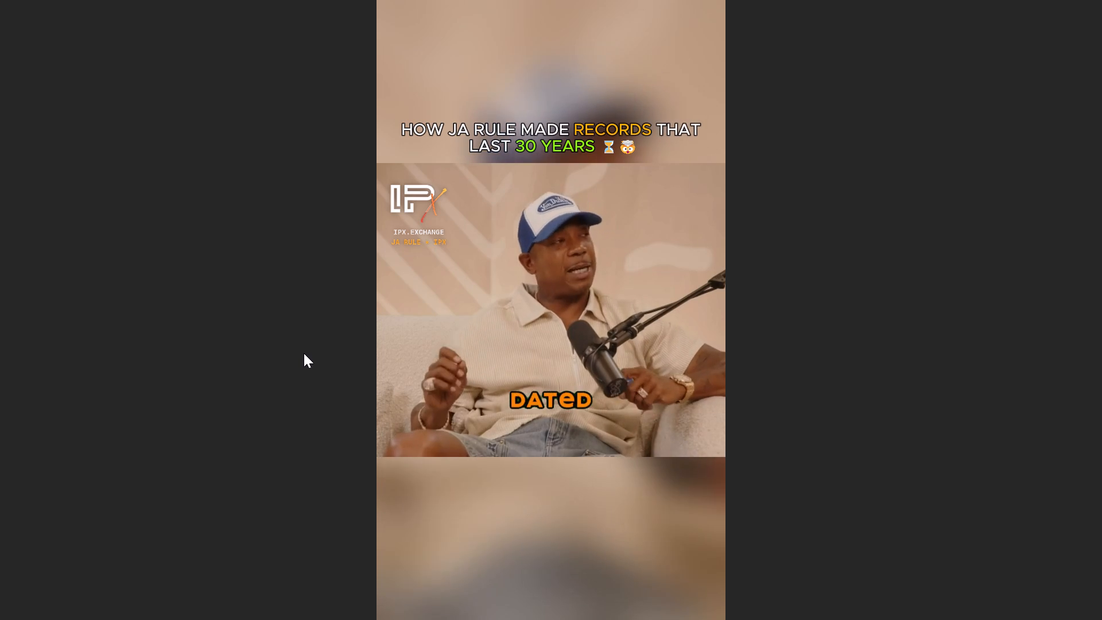
key(Escape)
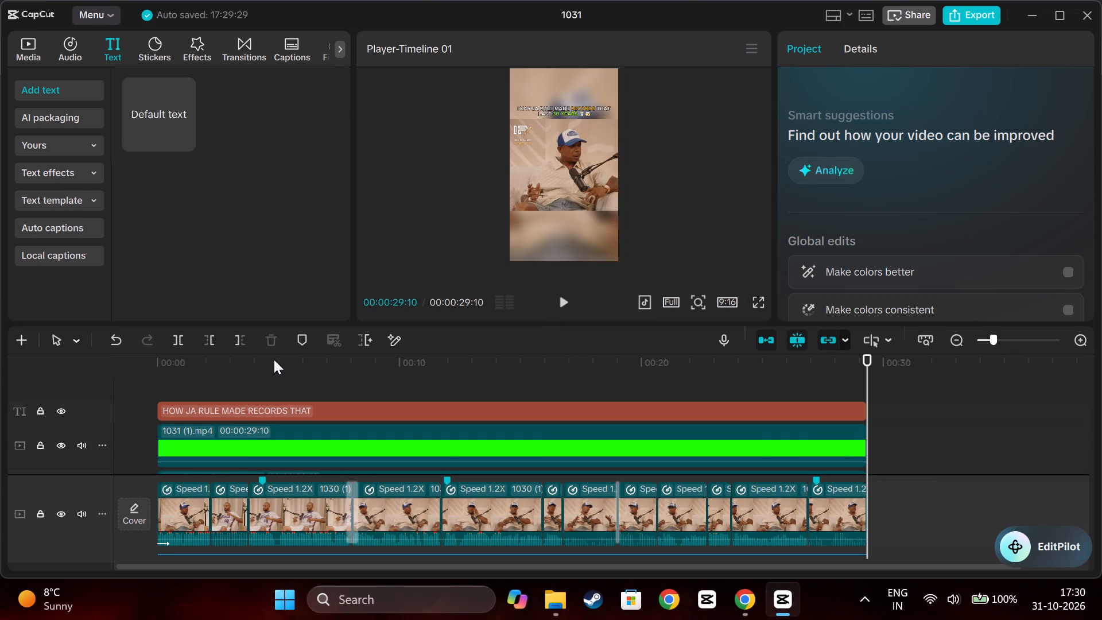
scroll(461, 454, down, 5)
scroll(457, 456, up, 4)
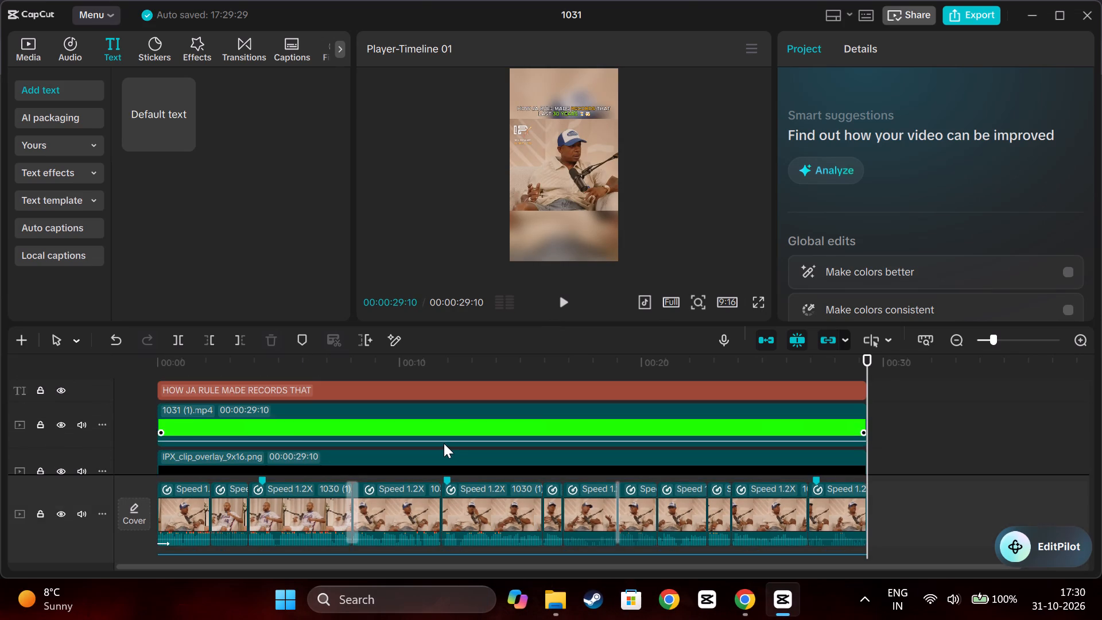
scroll(444, 443, down, 4)
scroll(442, 443, up, 5)
scroll(442, 443, down, 7)
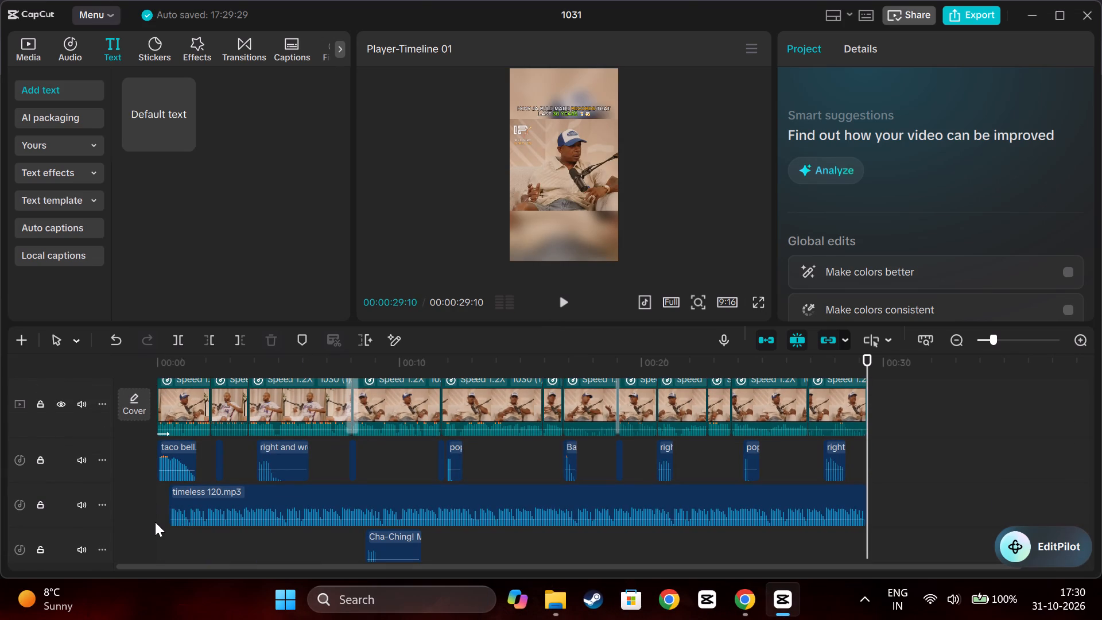
click(156, 528)
click(161, 532)
drag(161, 532, 154, 537)
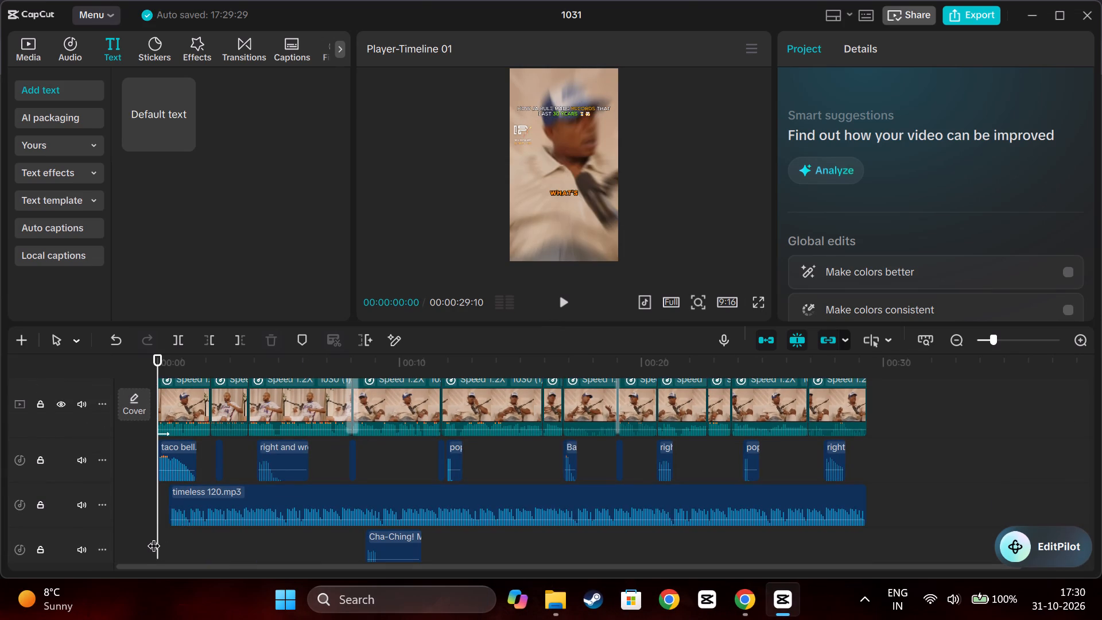
key(space)
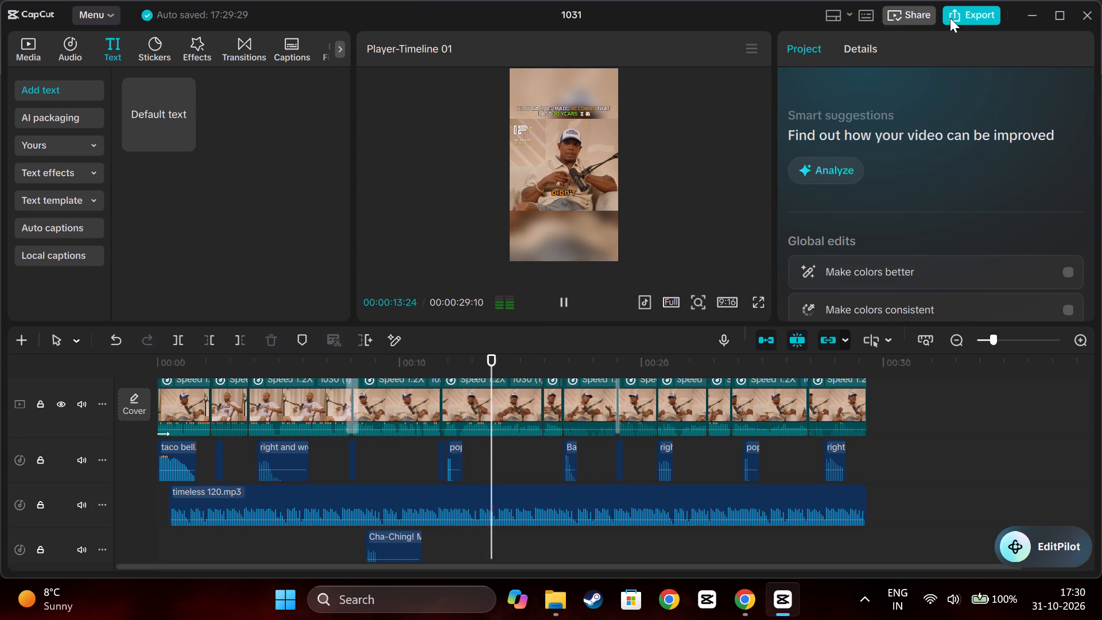
Export the short as 1031 in 720P, H.264 mp4 format at 30fps.
click(950, 18)
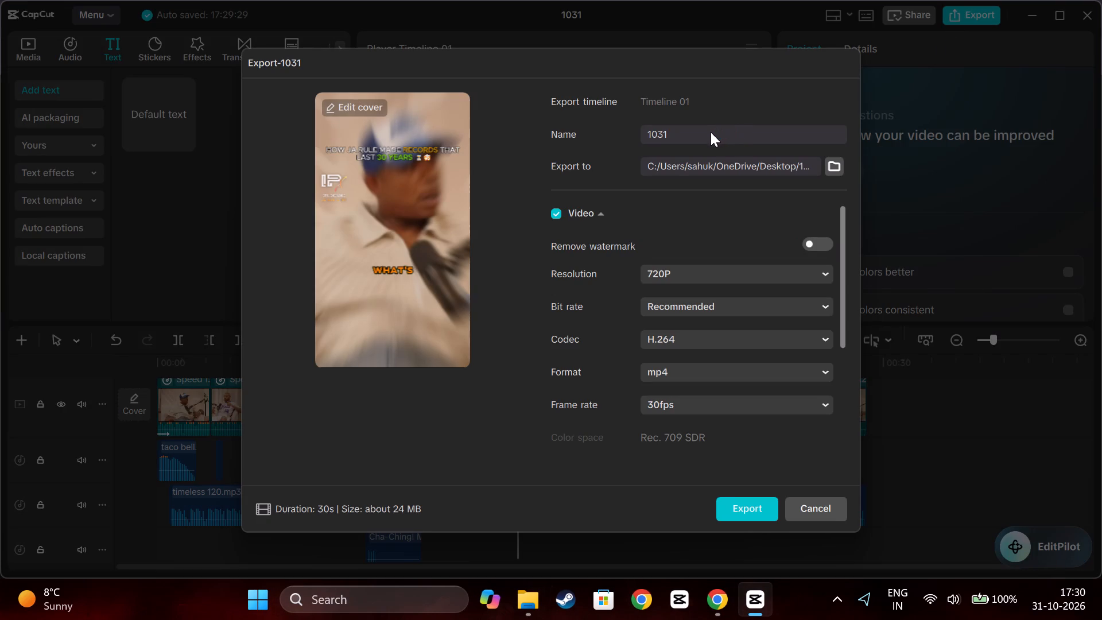
scroll(591, 193, down, 4)
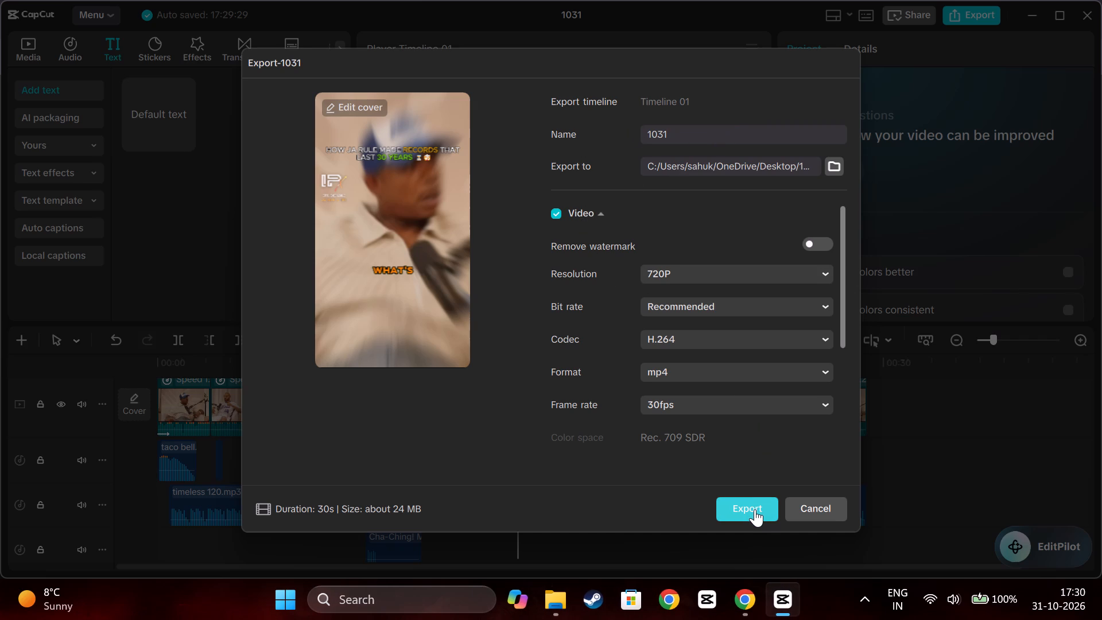
click(751, 404)
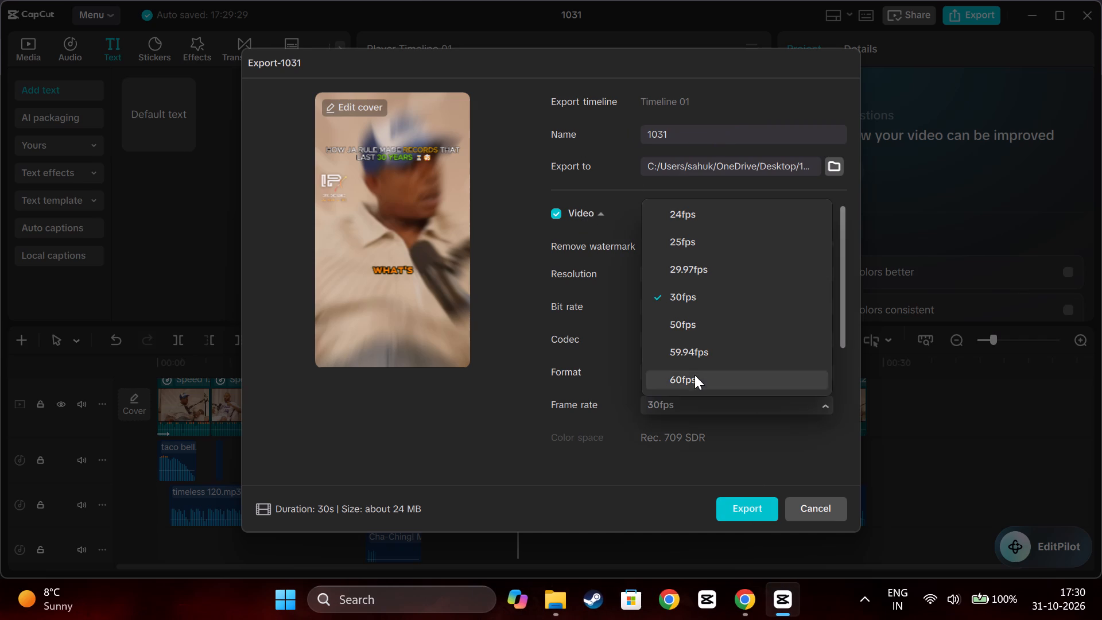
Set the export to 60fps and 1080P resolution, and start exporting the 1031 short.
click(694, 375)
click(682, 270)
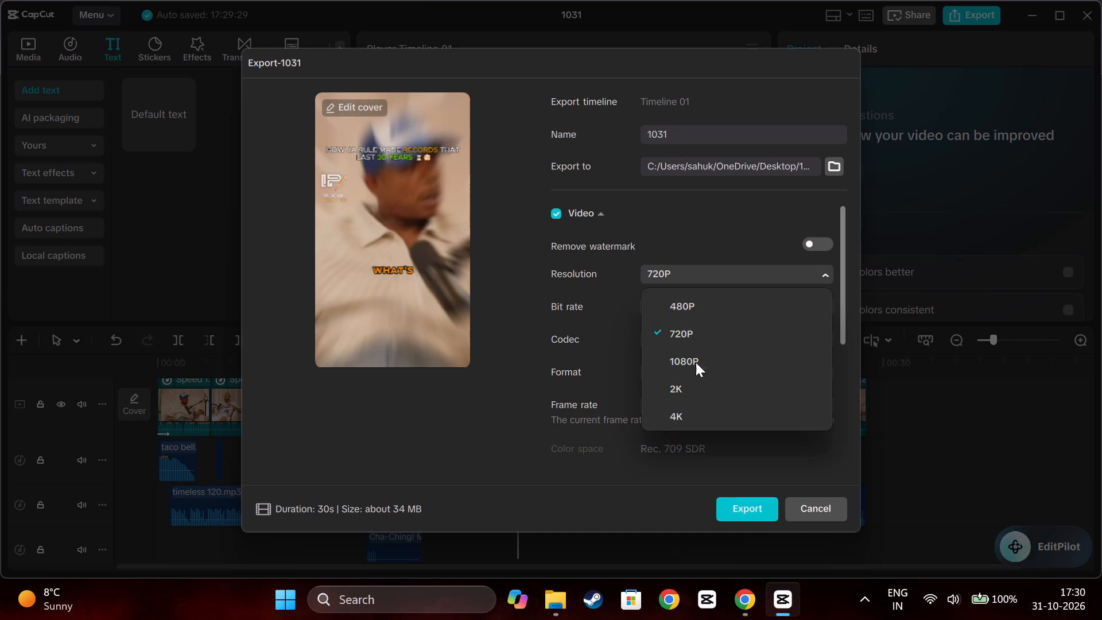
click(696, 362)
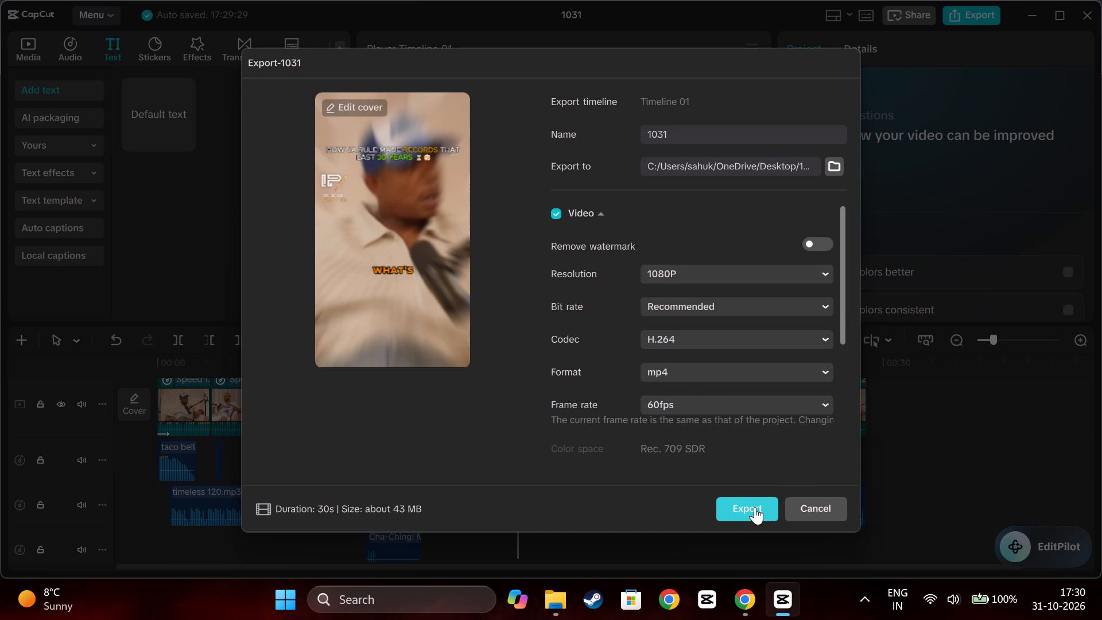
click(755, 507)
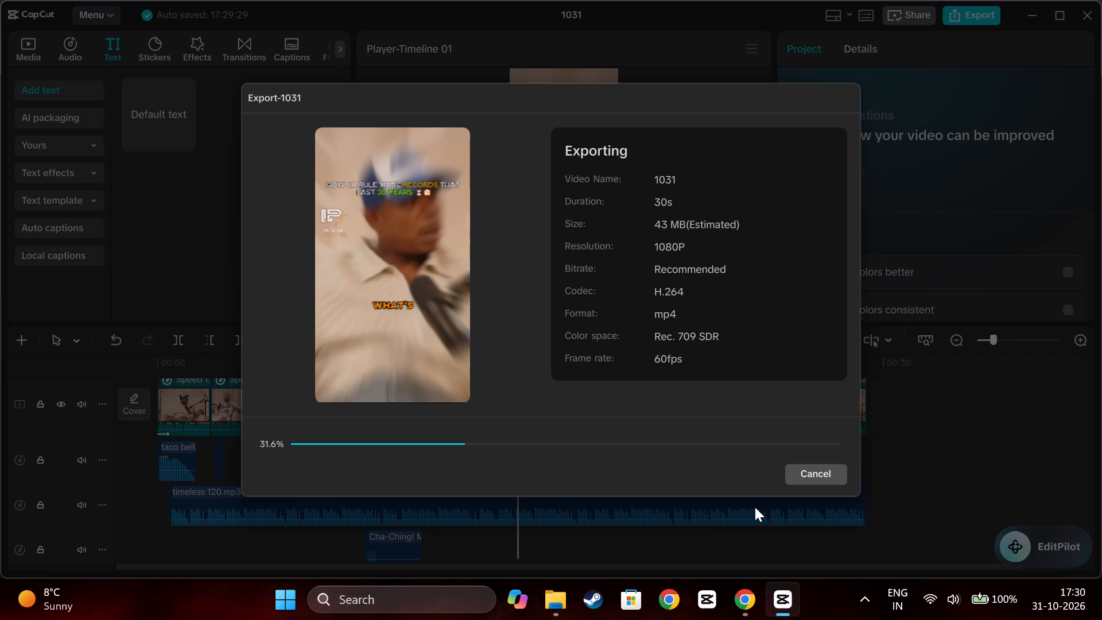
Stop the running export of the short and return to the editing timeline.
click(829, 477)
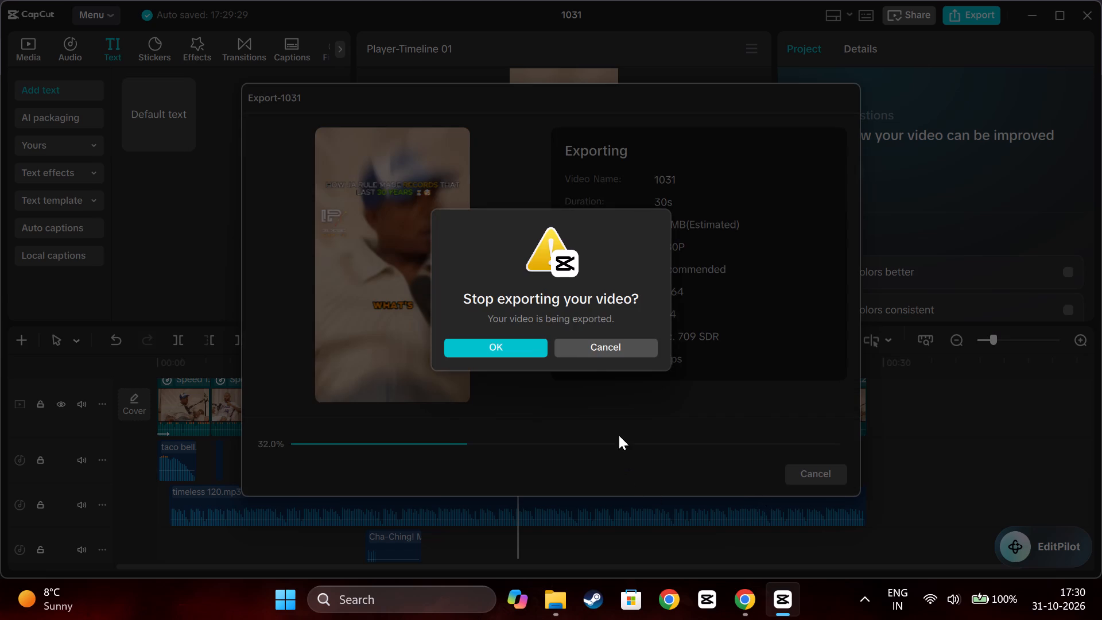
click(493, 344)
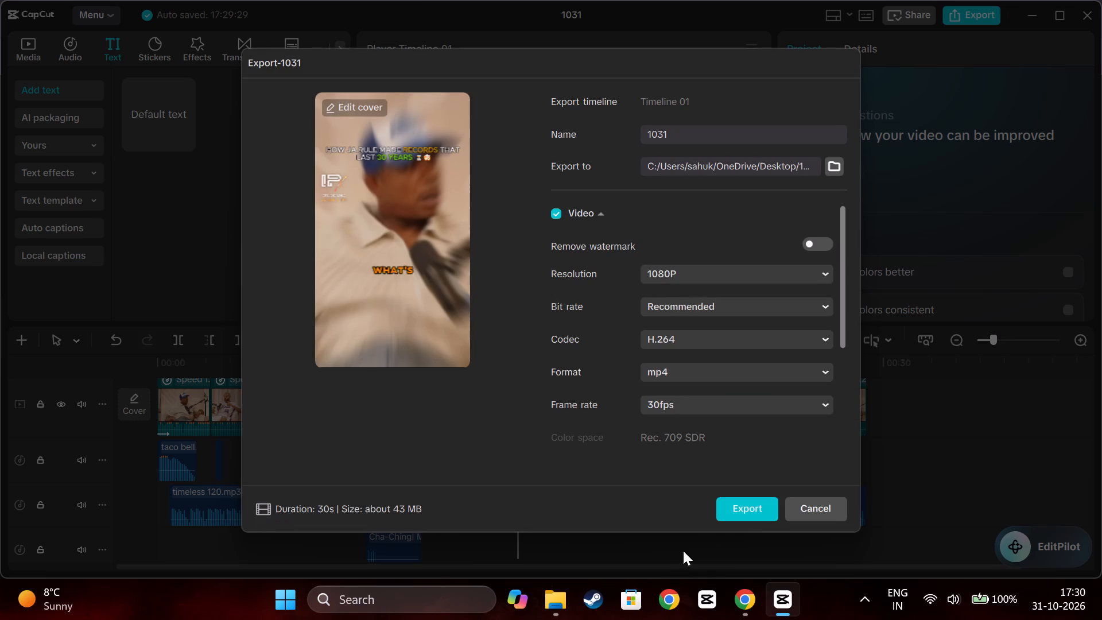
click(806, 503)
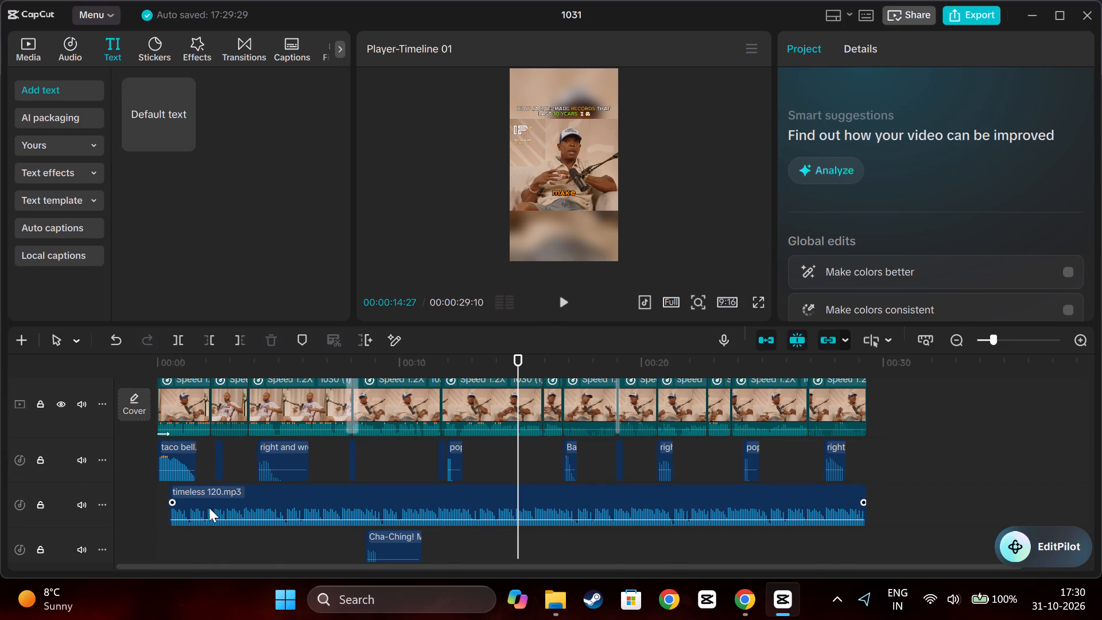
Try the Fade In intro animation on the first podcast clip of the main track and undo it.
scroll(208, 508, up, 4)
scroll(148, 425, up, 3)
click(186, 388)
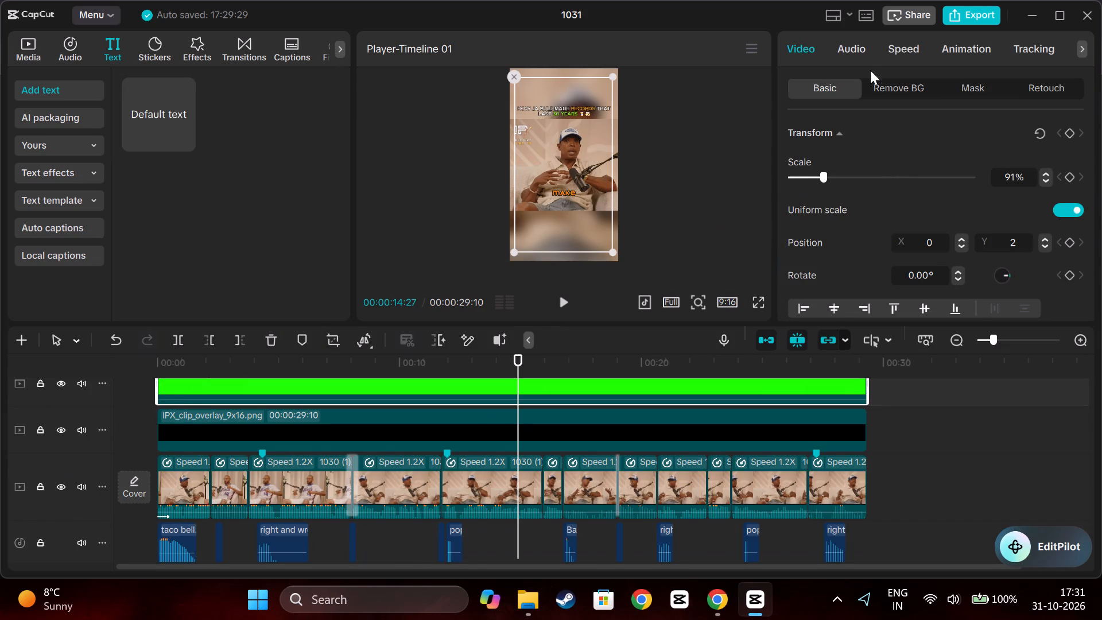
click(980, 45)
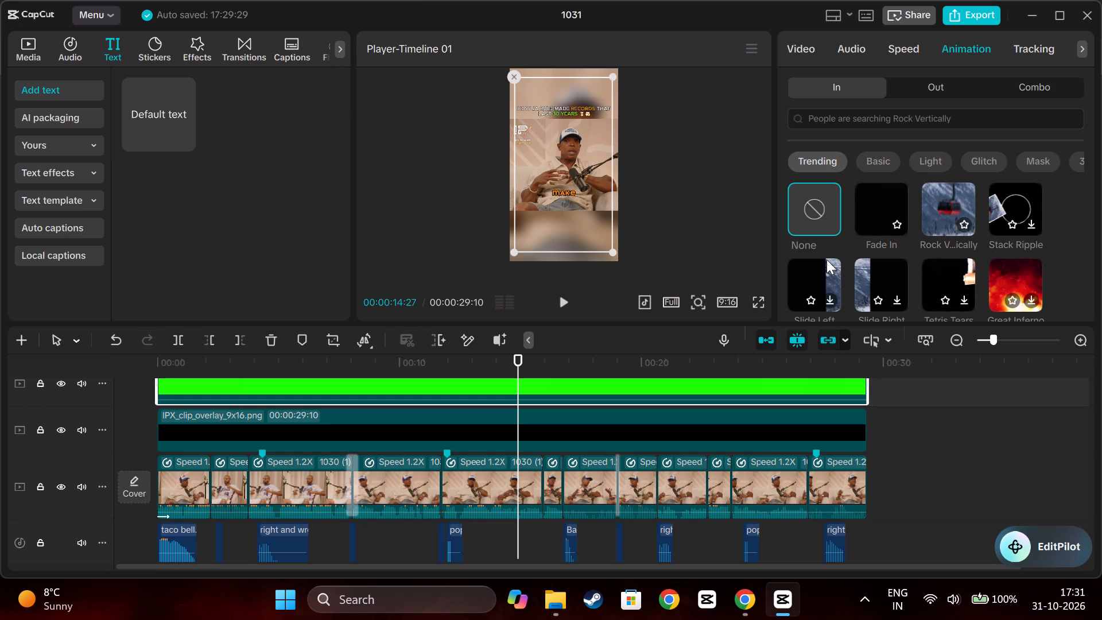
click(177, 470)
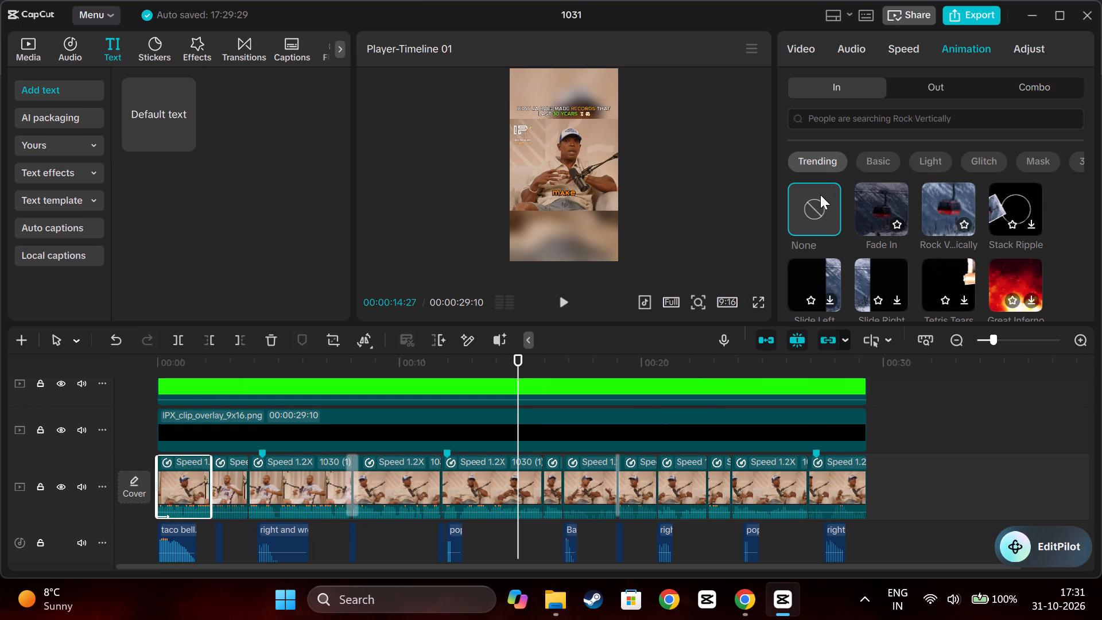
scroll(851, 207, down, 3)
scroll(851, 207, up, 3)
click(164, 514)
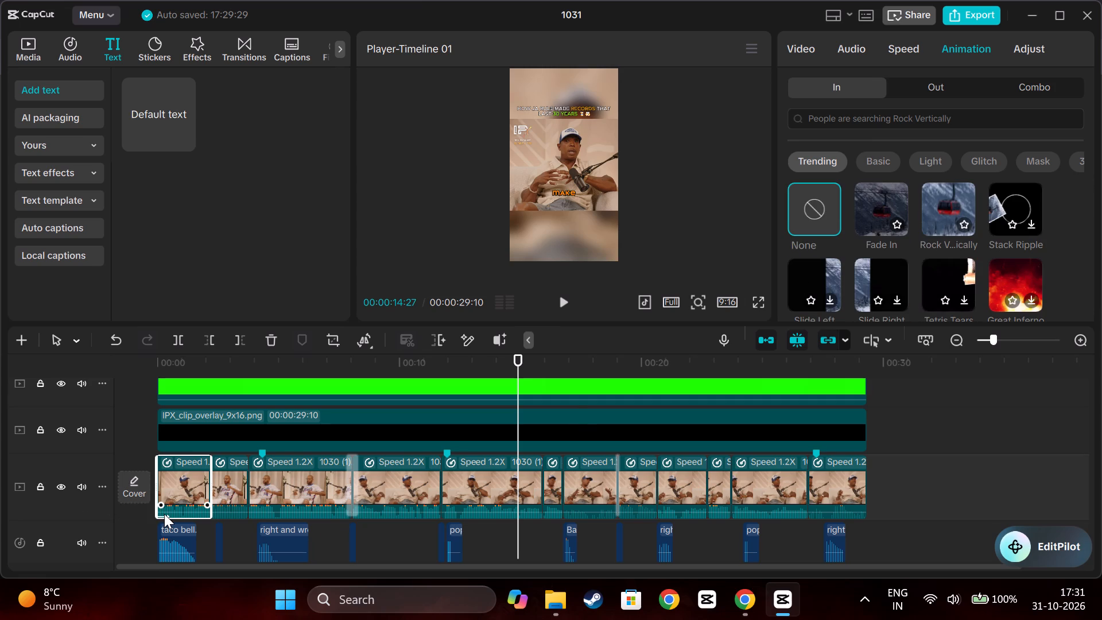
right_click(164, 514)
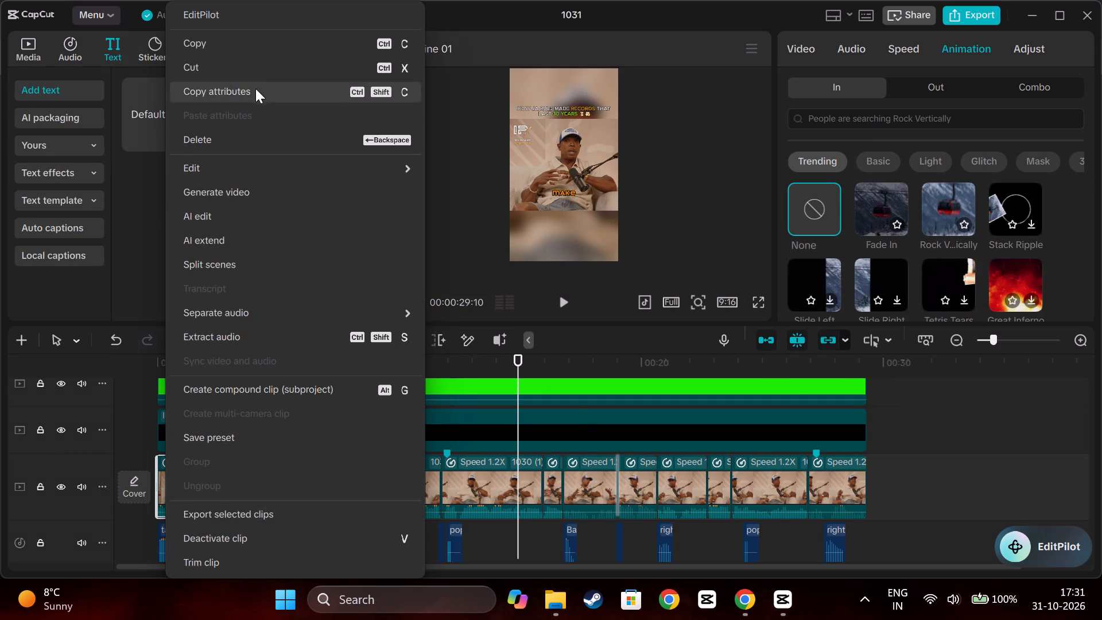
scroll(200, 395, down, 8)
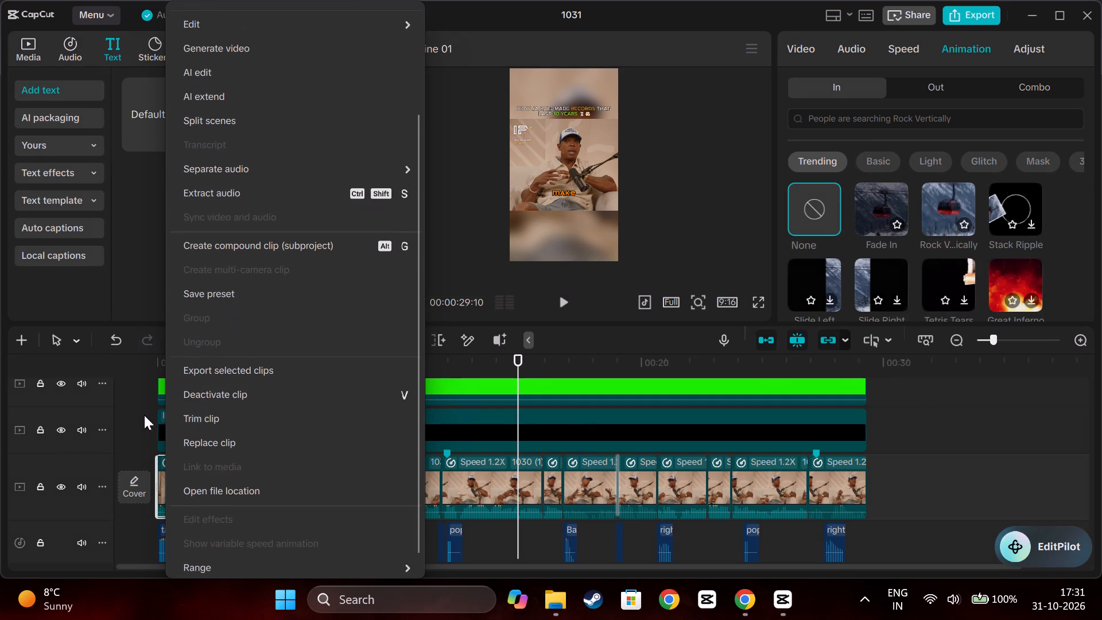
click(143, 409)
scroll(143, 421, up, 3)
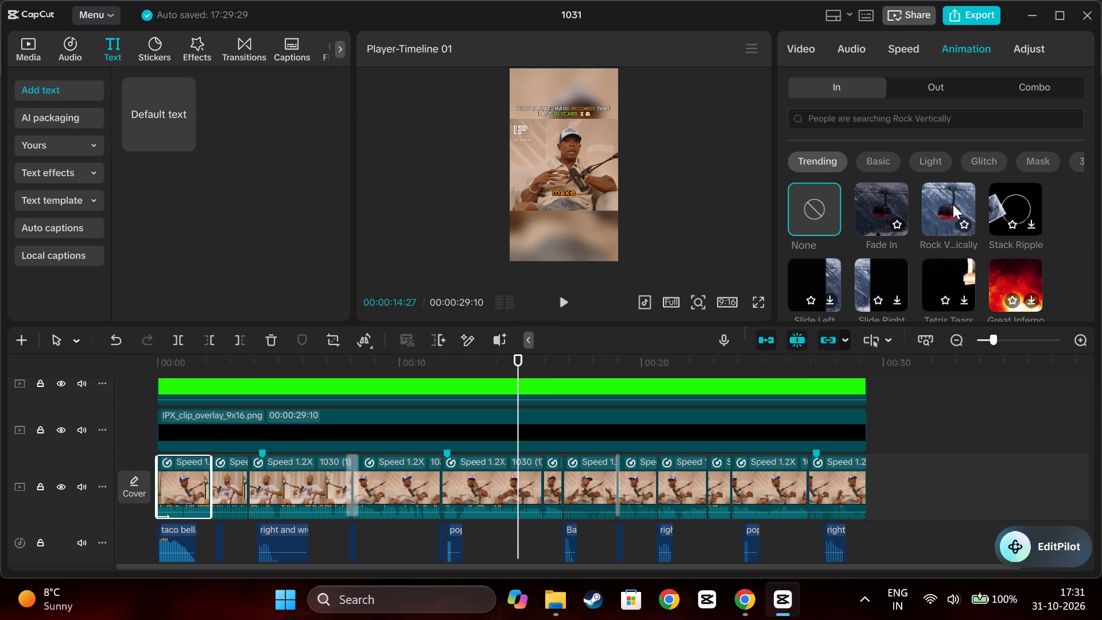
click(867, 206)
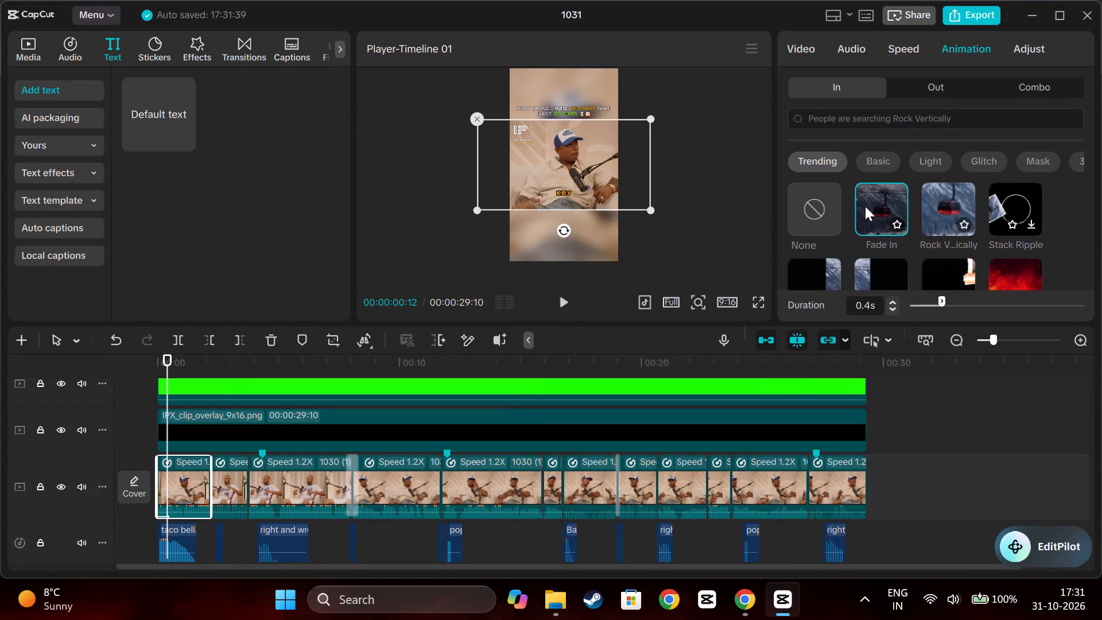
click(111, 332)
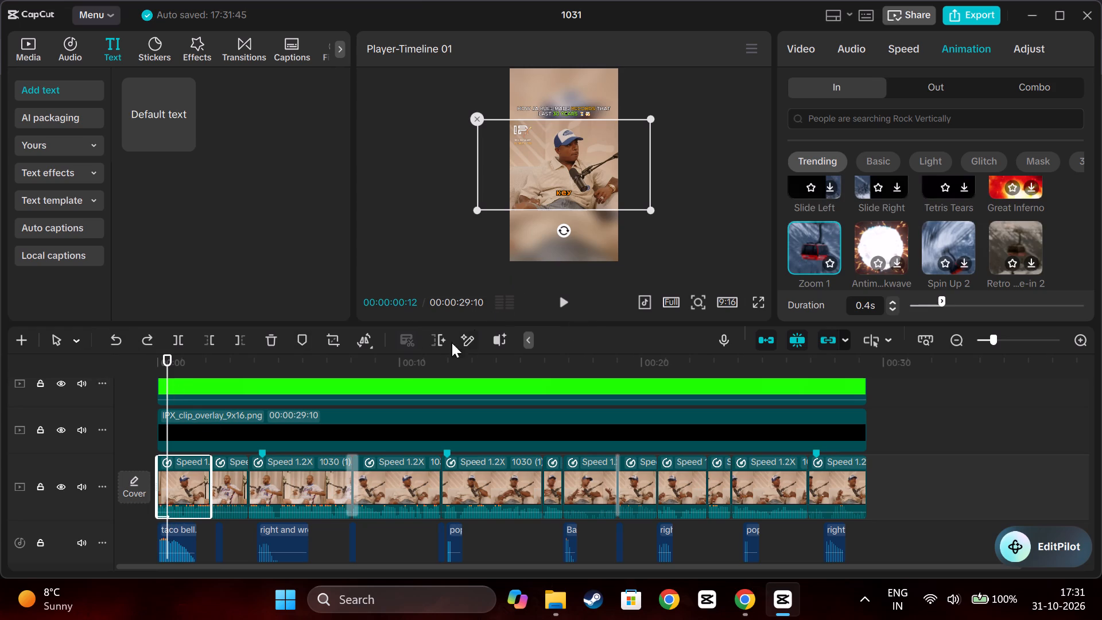
Apply the Zoom 1 intro animation to the green-screen overlay clip 1031 (1).mp4 with a duration of 0.4 s.
click(213, 394)
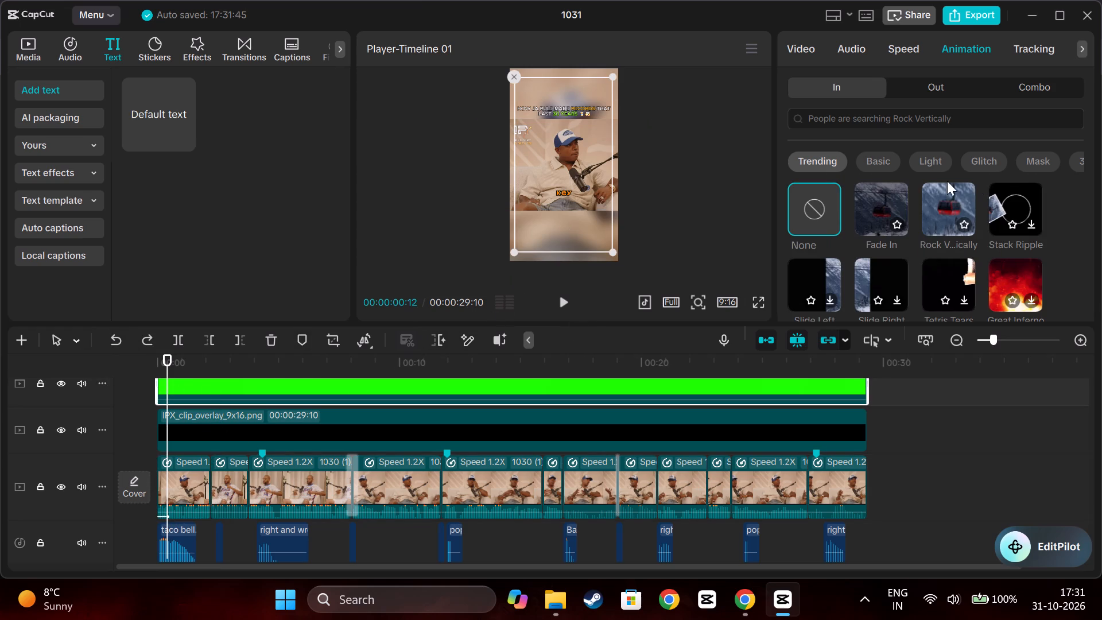
scroll(837, 235, down, 1)
click(823, 277)
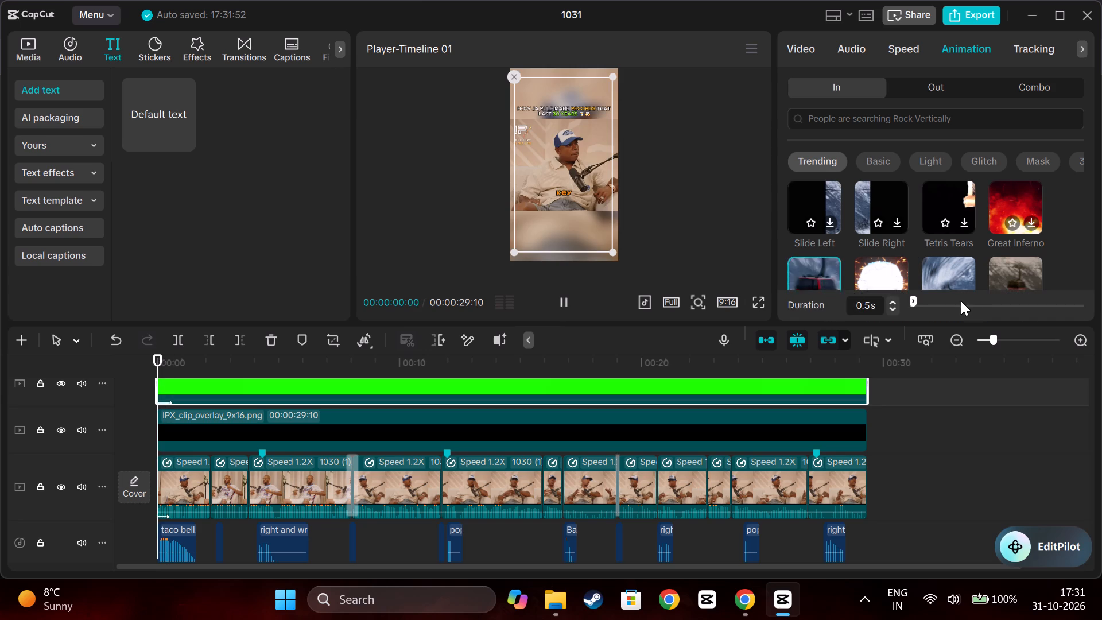
click(891, 307)
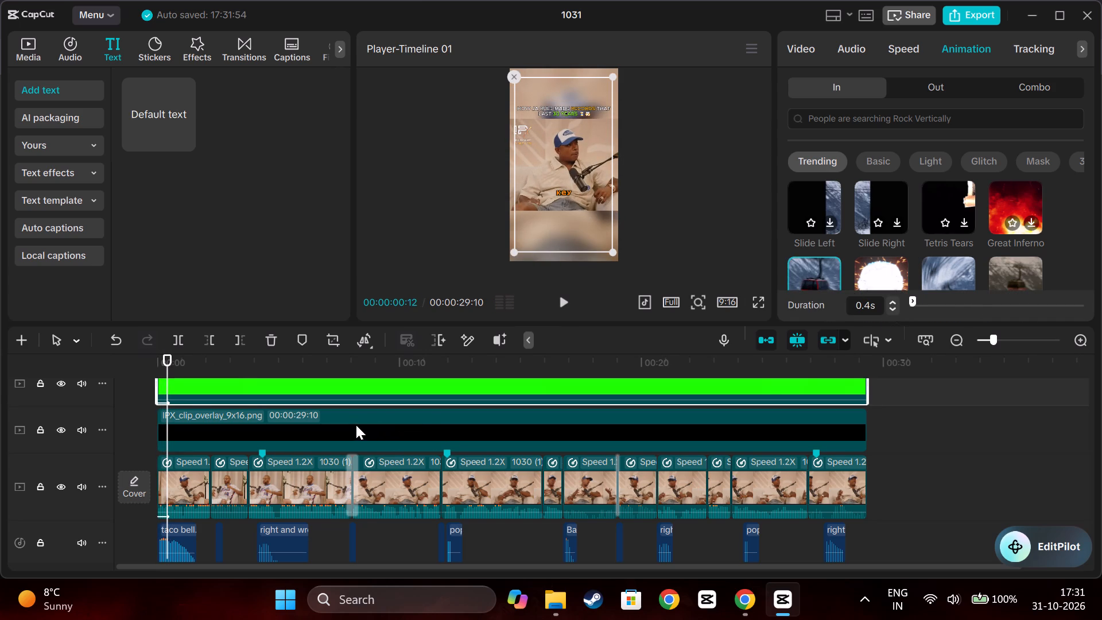
Search the text intro animations for Fade In and apply it to the headline banner with a 0.4 s duration.
scroll(301, 446, down, 3)
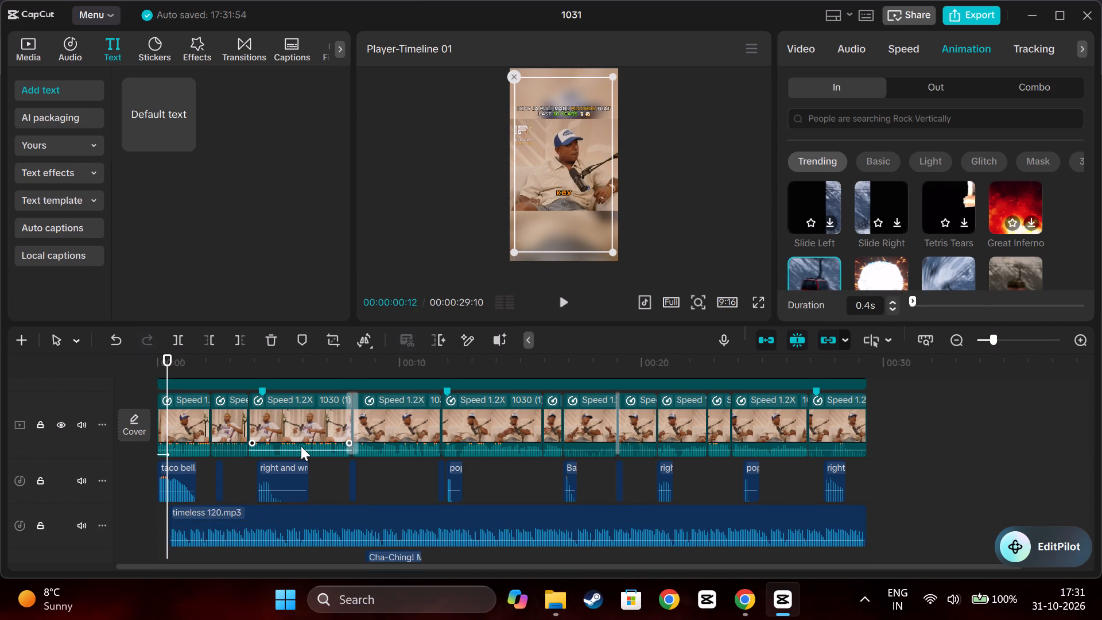
scroll(301, 446, up, 7)
click(252, 428)
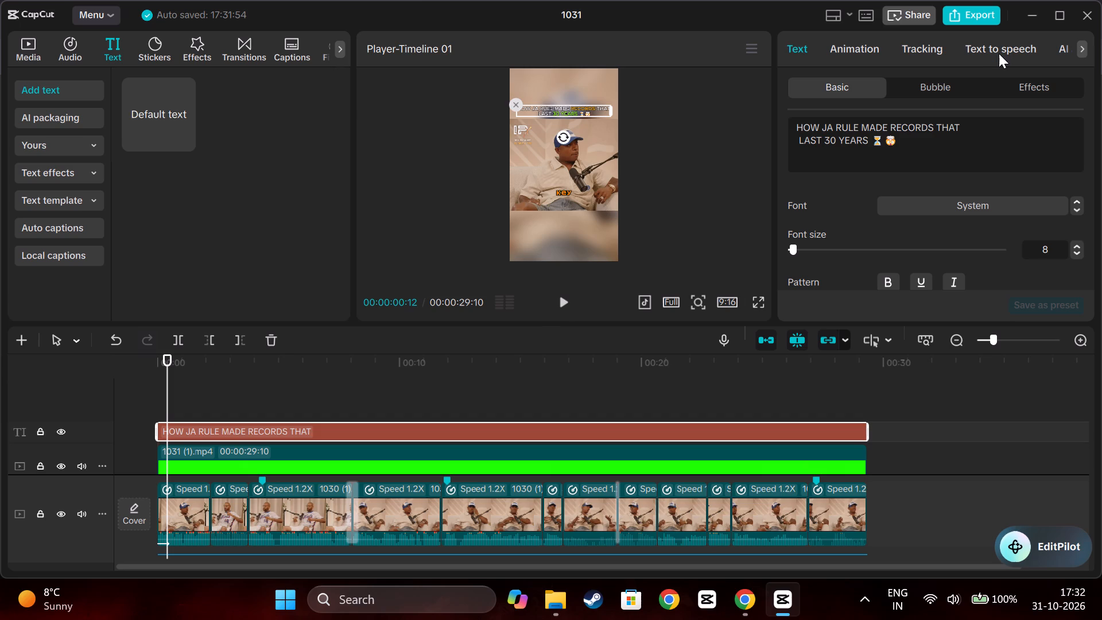
click(853, 44)
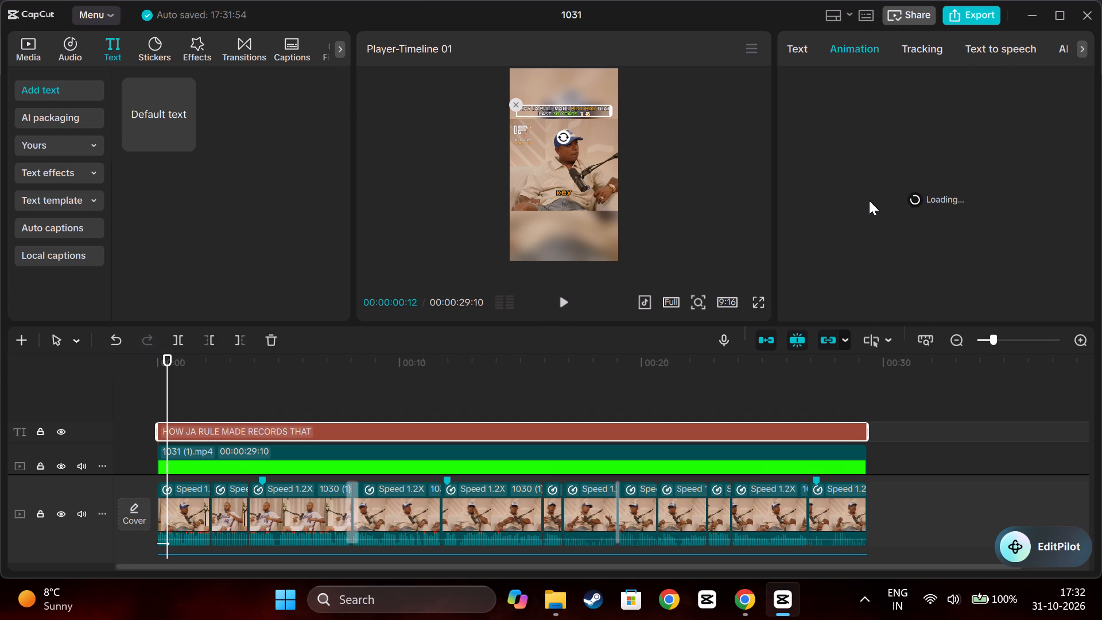
scroll(834, 232, down, 1)
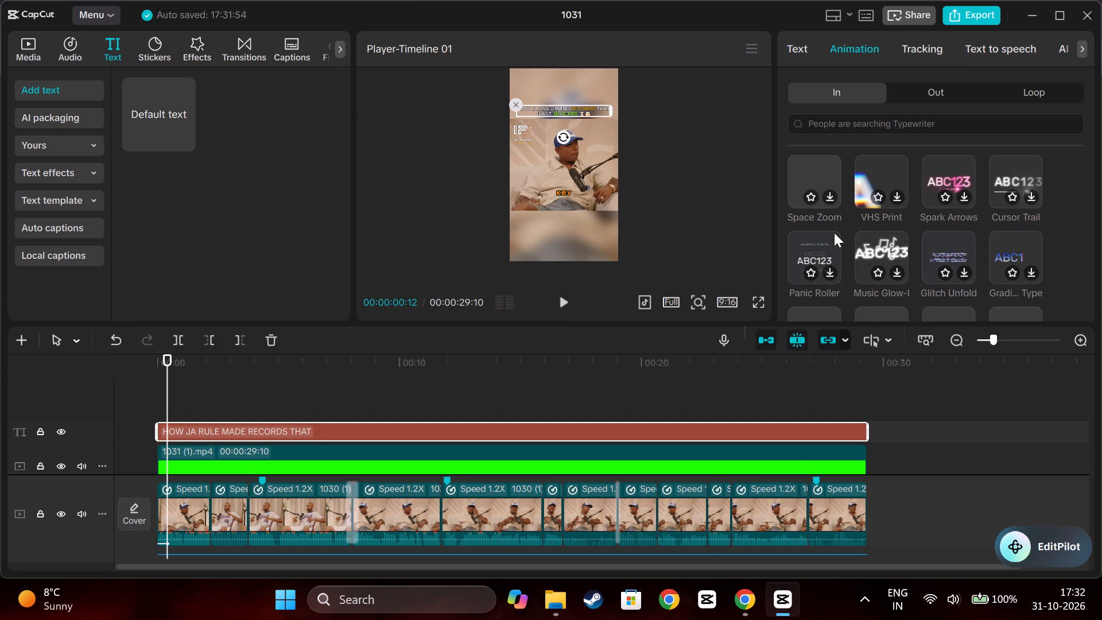
scroll(834, 232, up, 2)
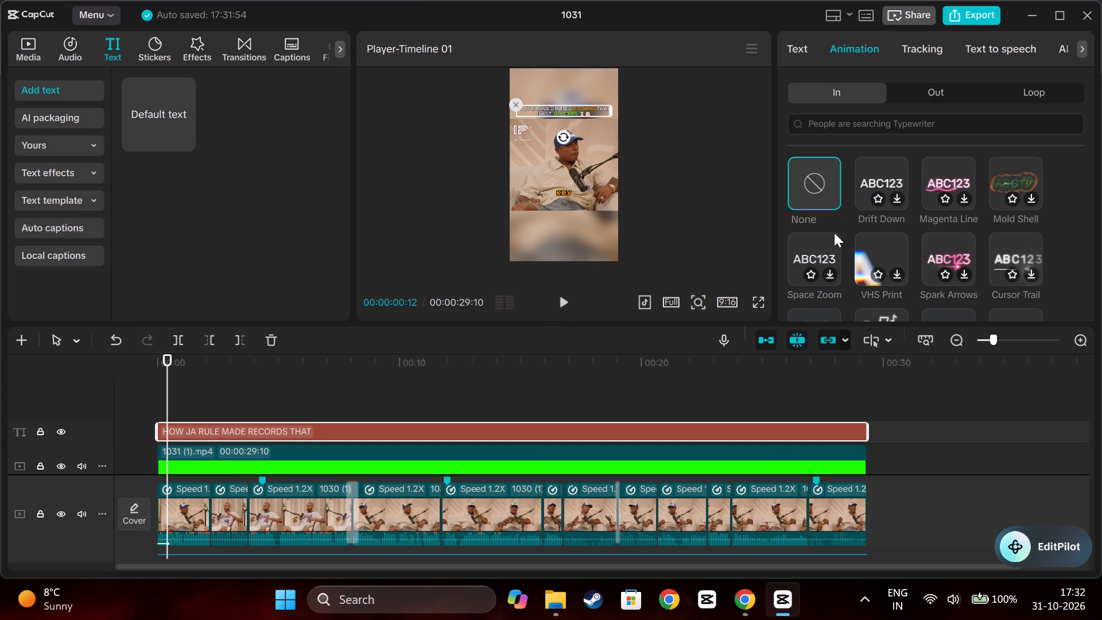
scroll(834, 232, down, 1)
scroll(834, 232, up, 1)
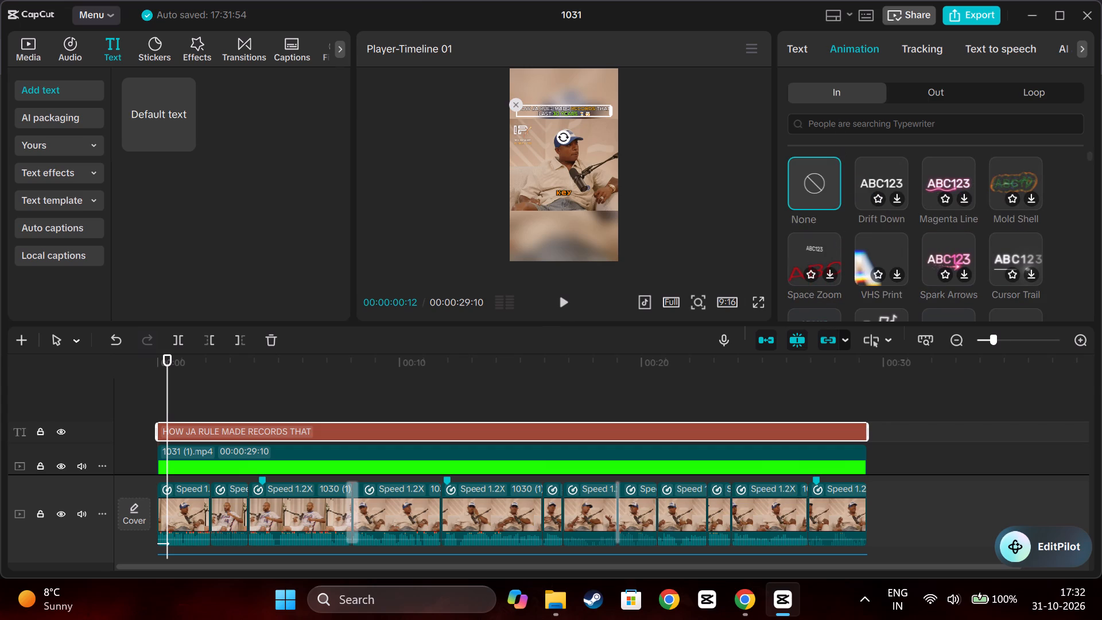
click(830, 121)
click(820, 175)
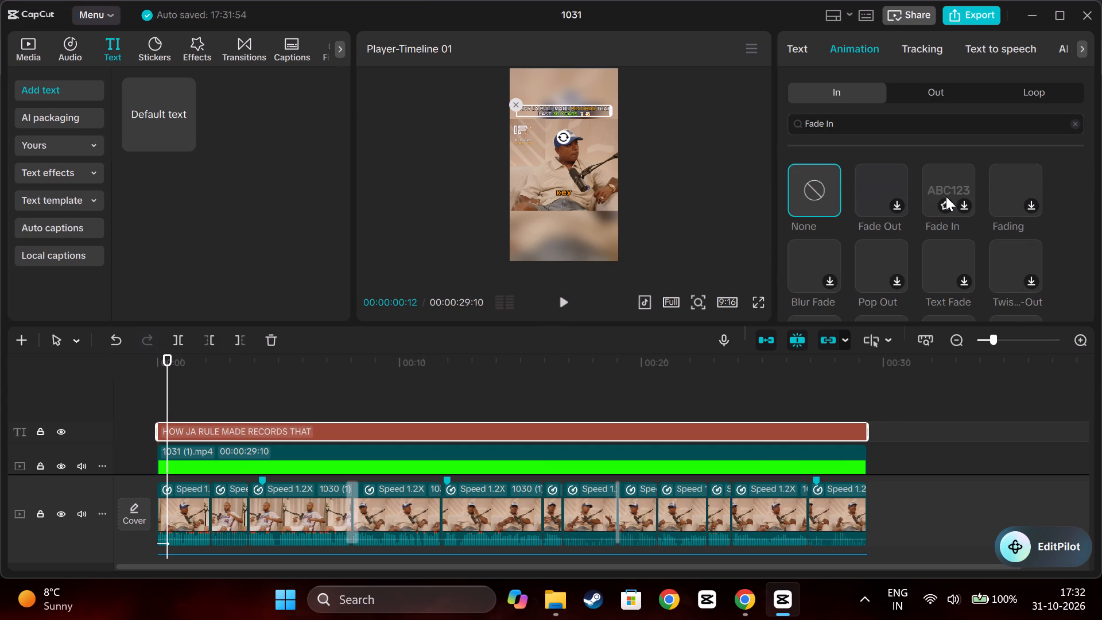
click(946, 196)
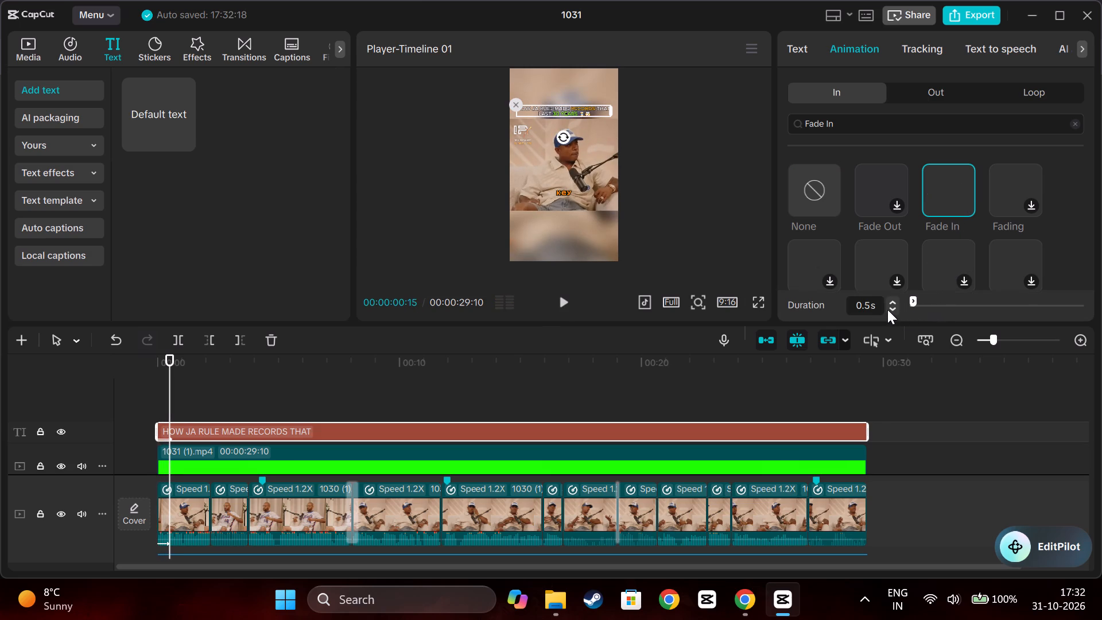
click(891, 308)
Preview the short's opening full screen from the start to check the new intro animations.
click(150, 387)
click(155, 387)
drag(169, 379, 110, 386)
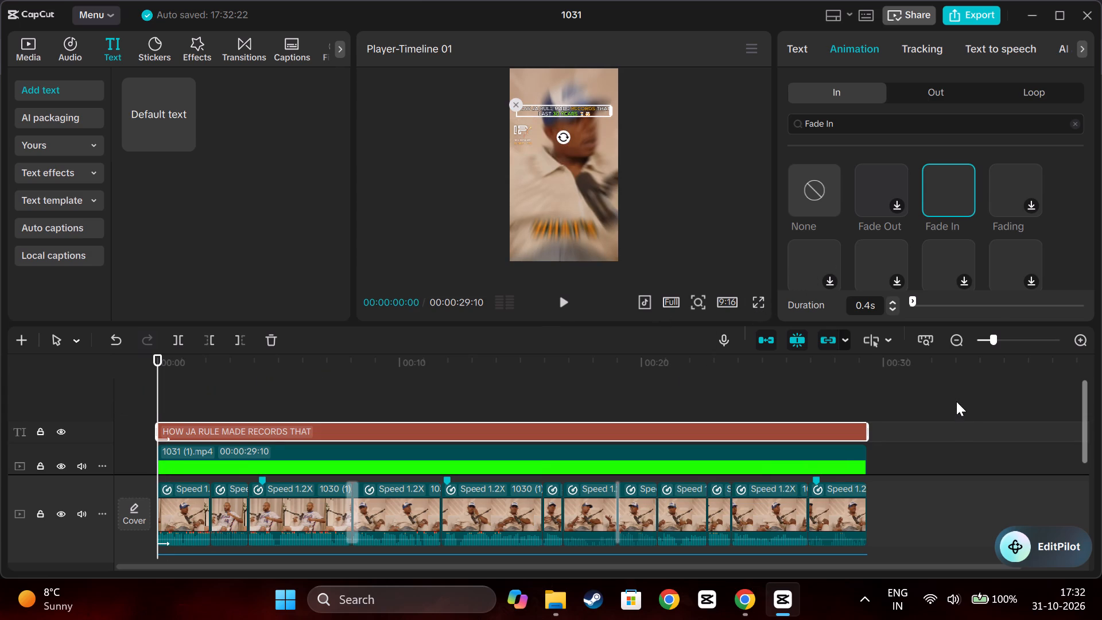
click(956, 401)
click(374, 402)
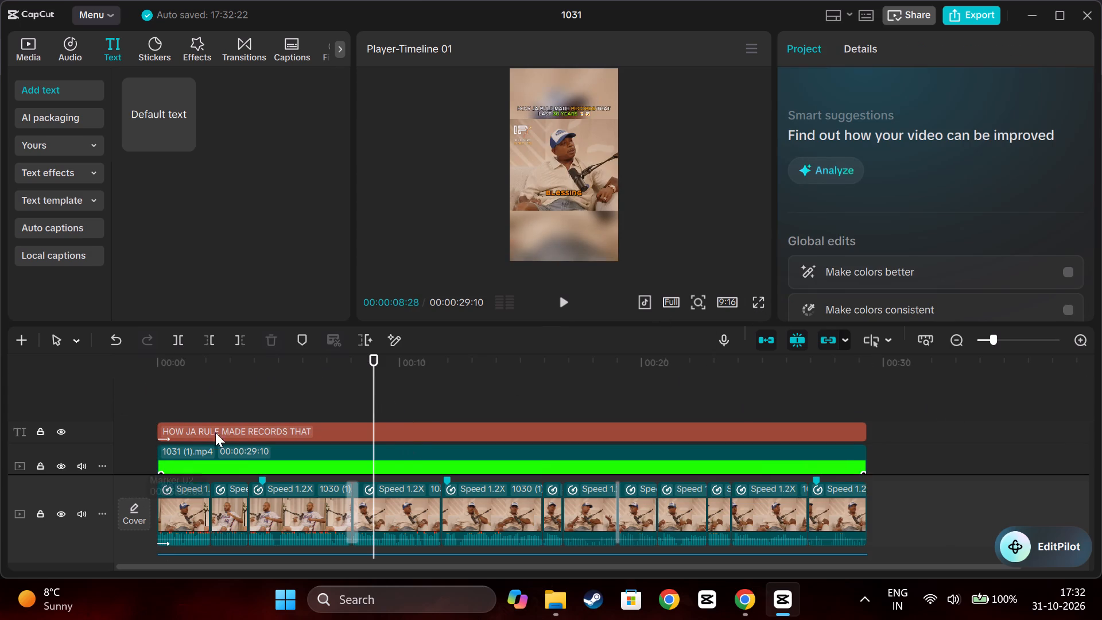
click(146, 396)
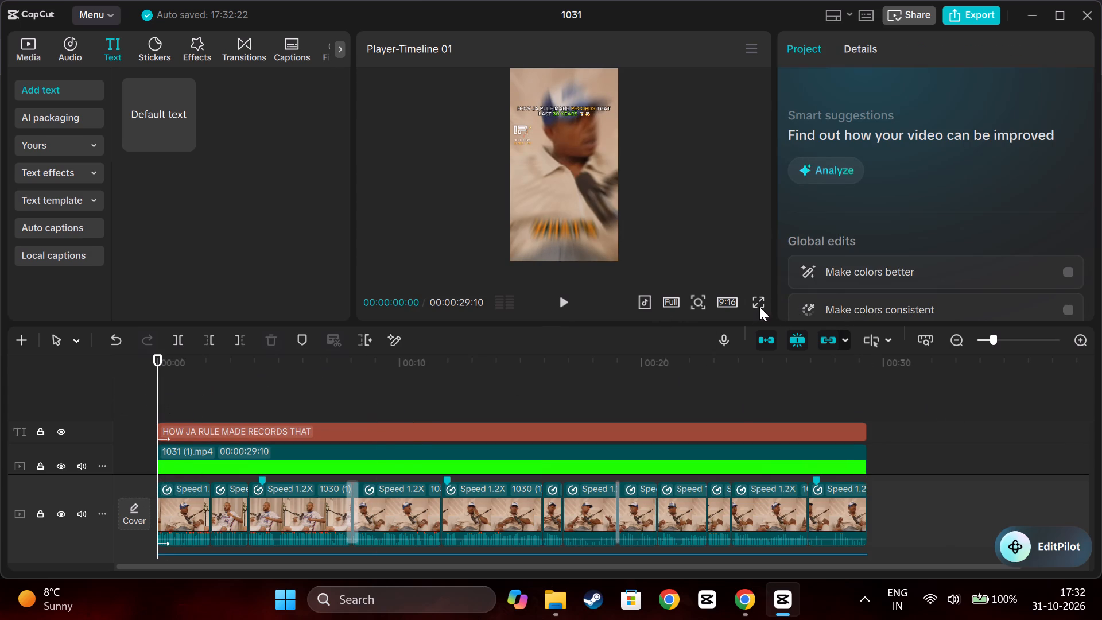
click(757, 304)
key(space)
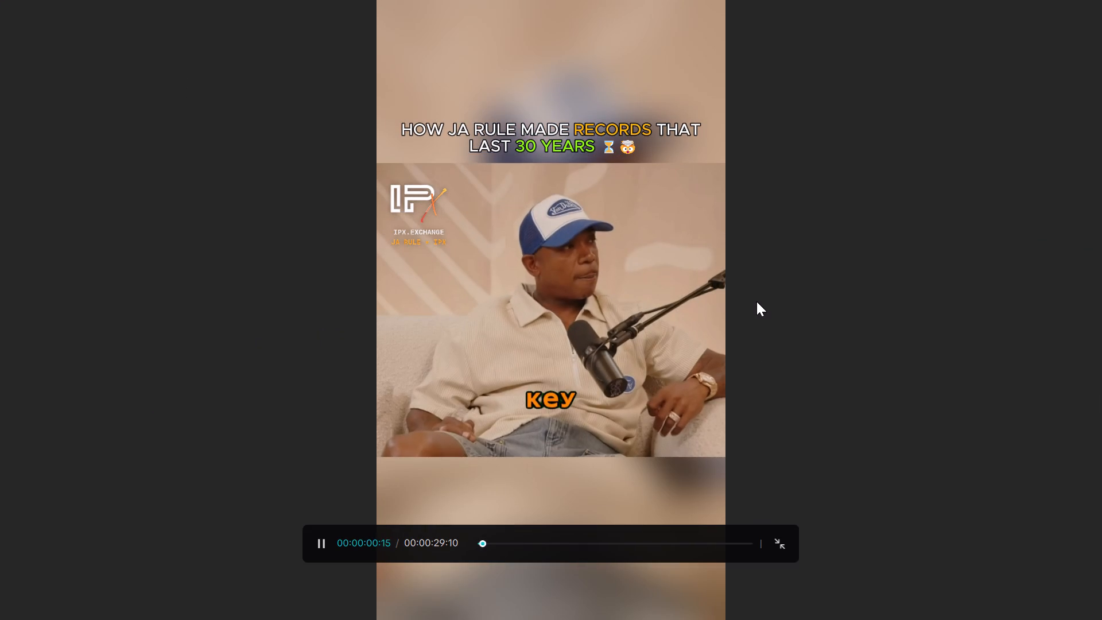
key(space)
key(Escape)
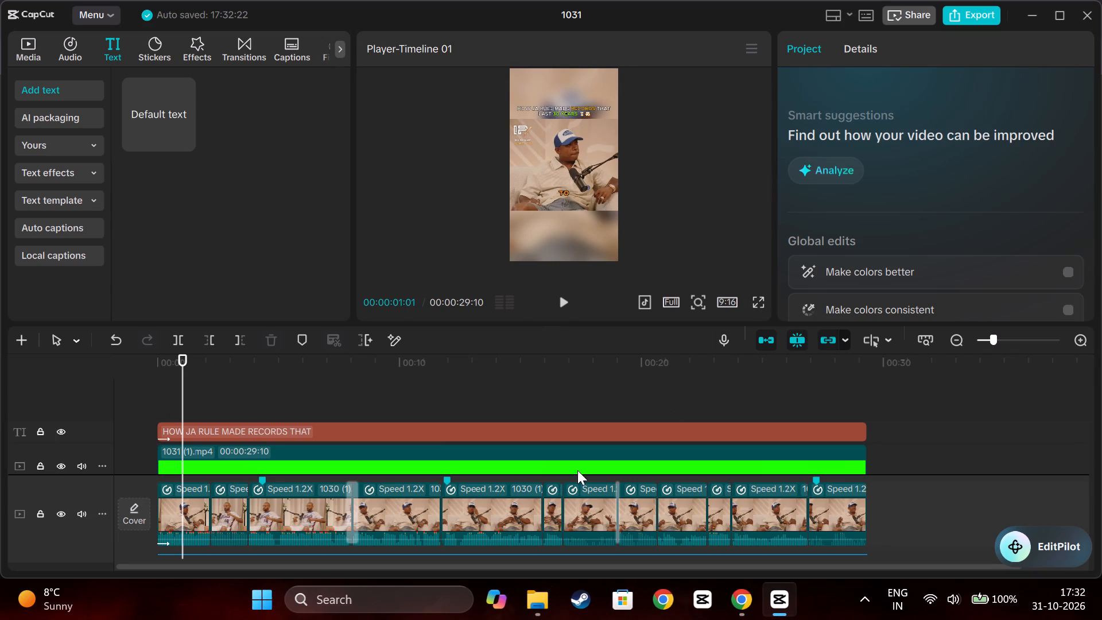
Replay the headline banner's Fade In animation and recheck the opening from the first frame.
click(408, 424)
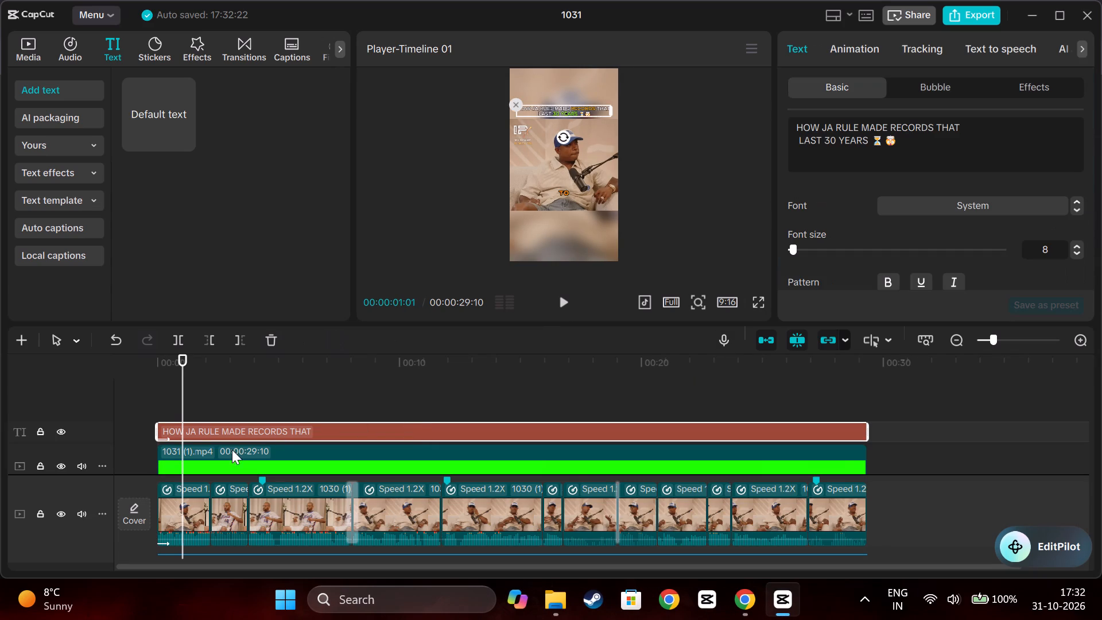
click(870, 44)
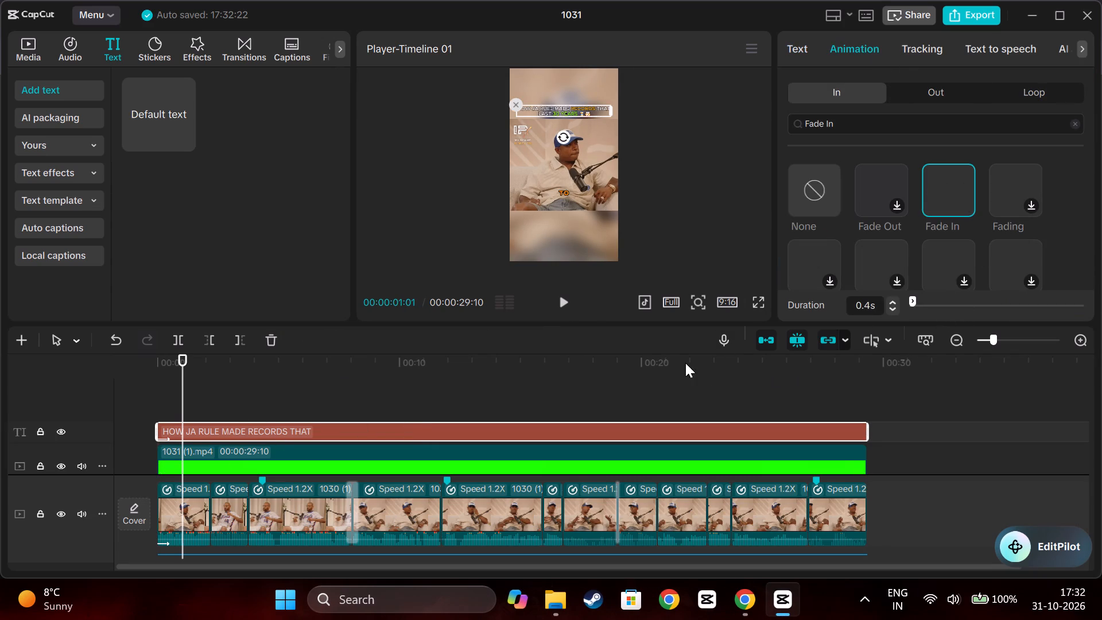
click(937, 193)
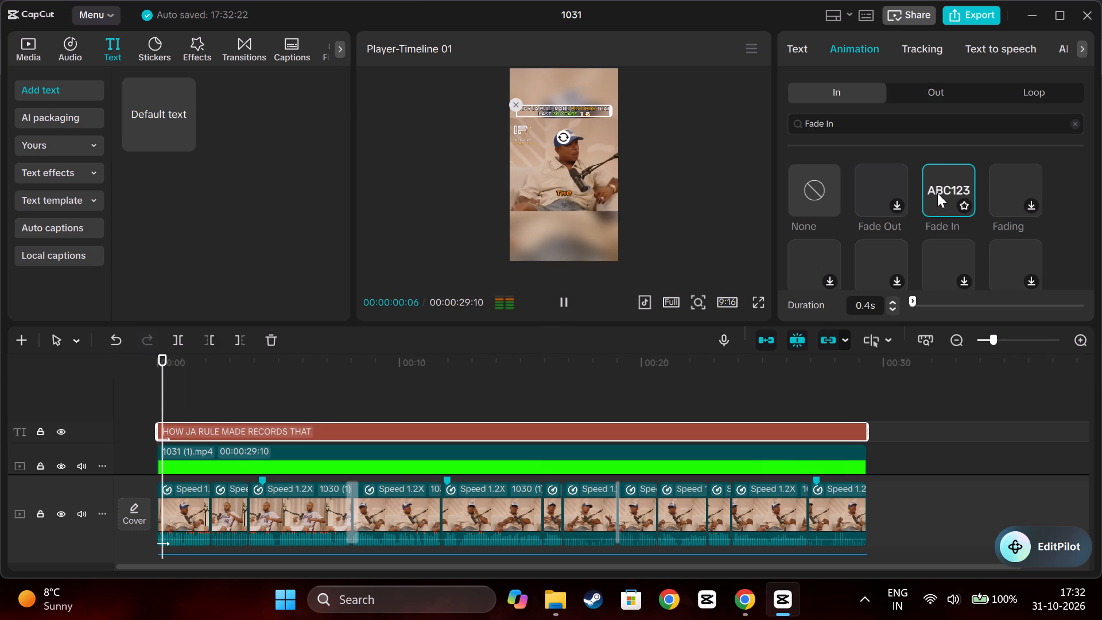
click(937, 193)
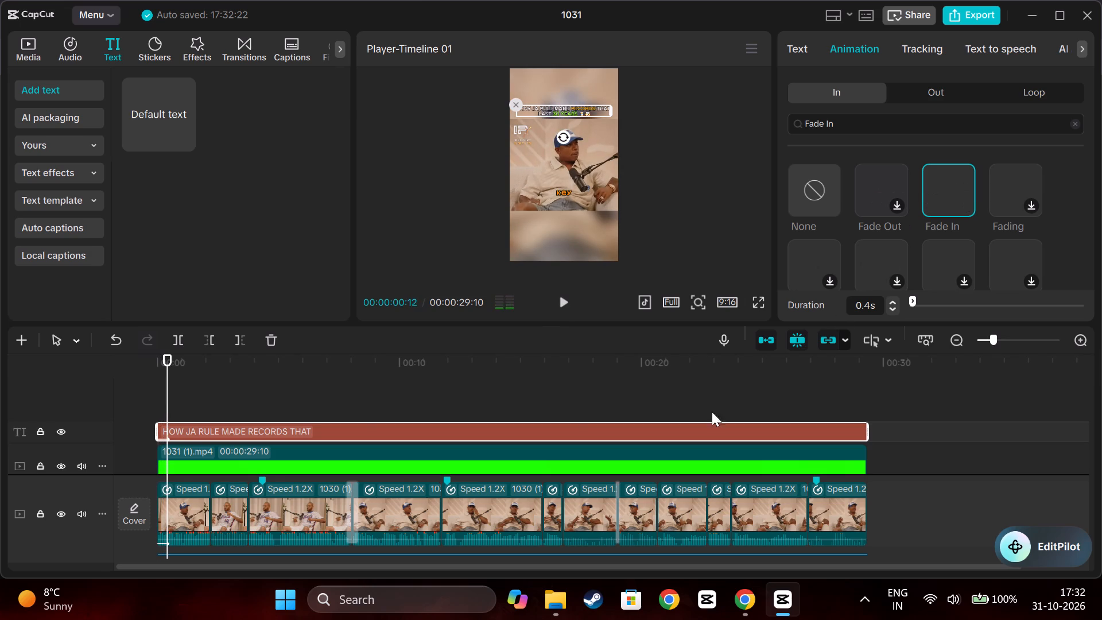
click(144, 378)
click(164, 378)
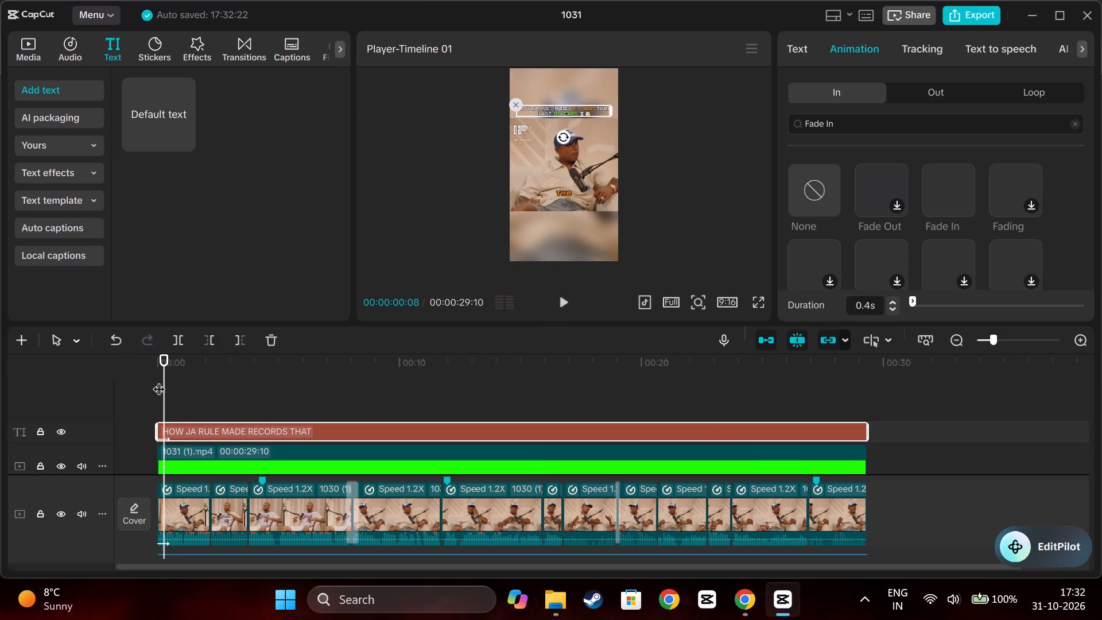
drag(158, 380, 134, 383)
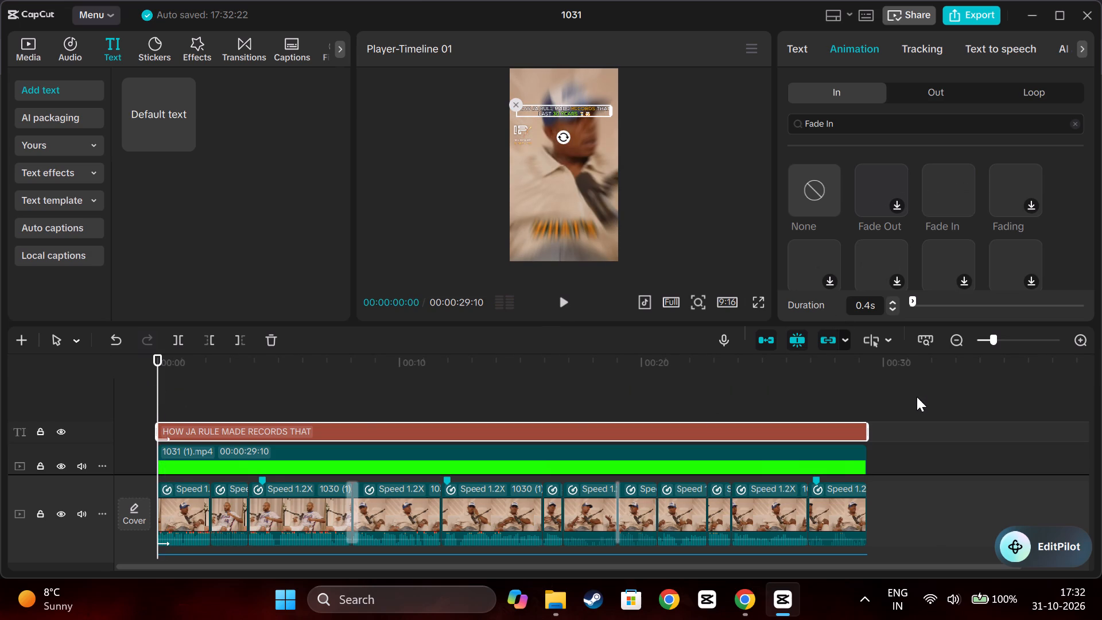
key(space)
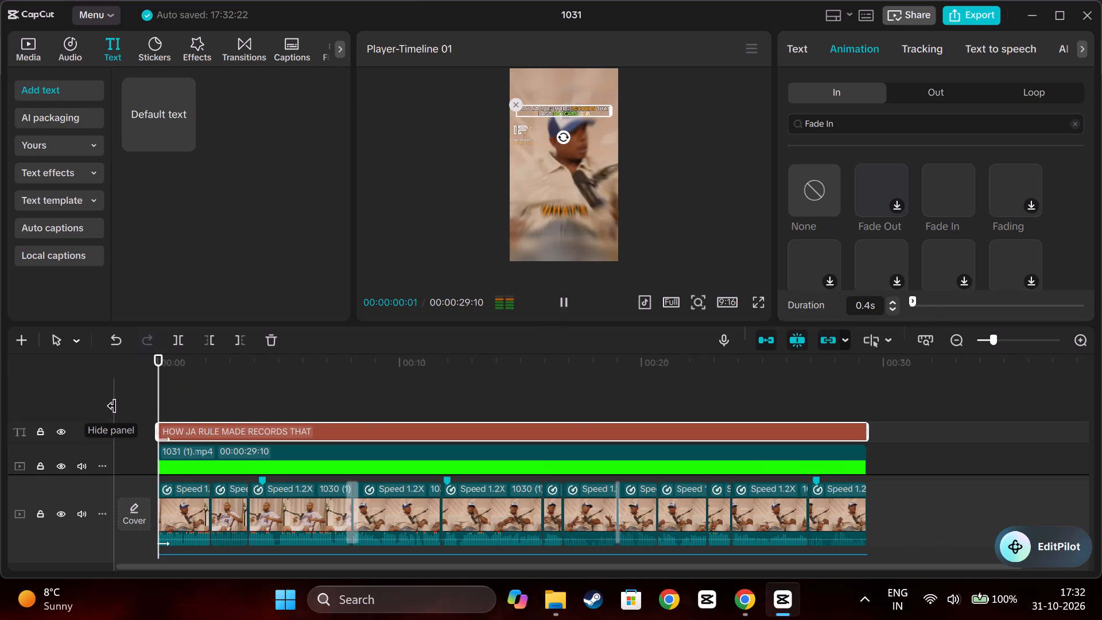
key(space)
click(145, 389)
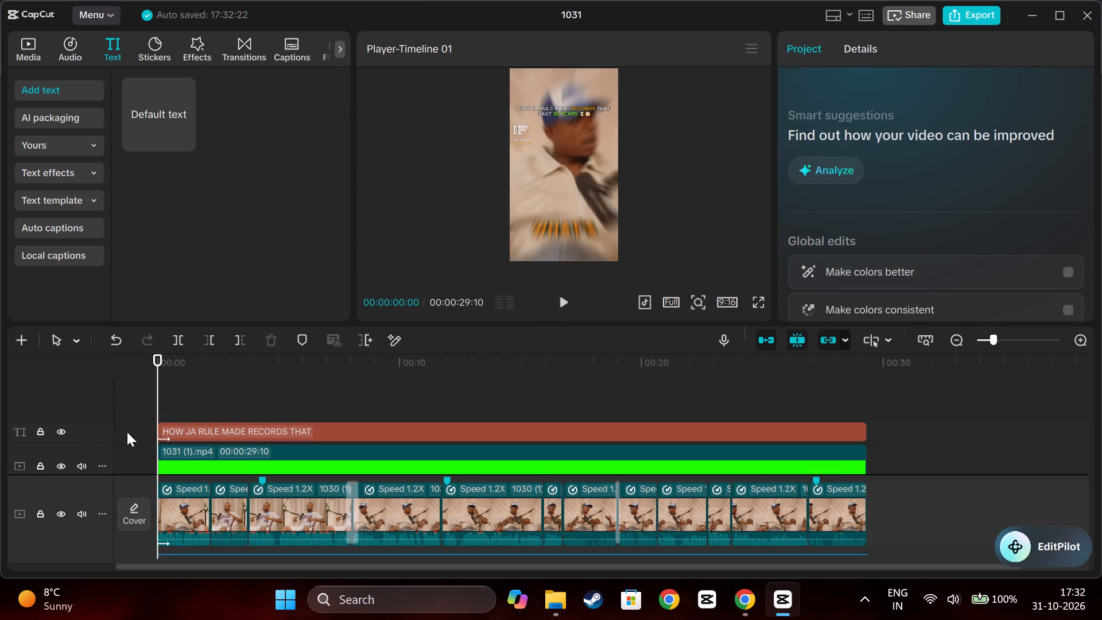
Preview the opening full screen from the first frame, then replay the short from near its start through to the end.
click(759, 298)
key(space)
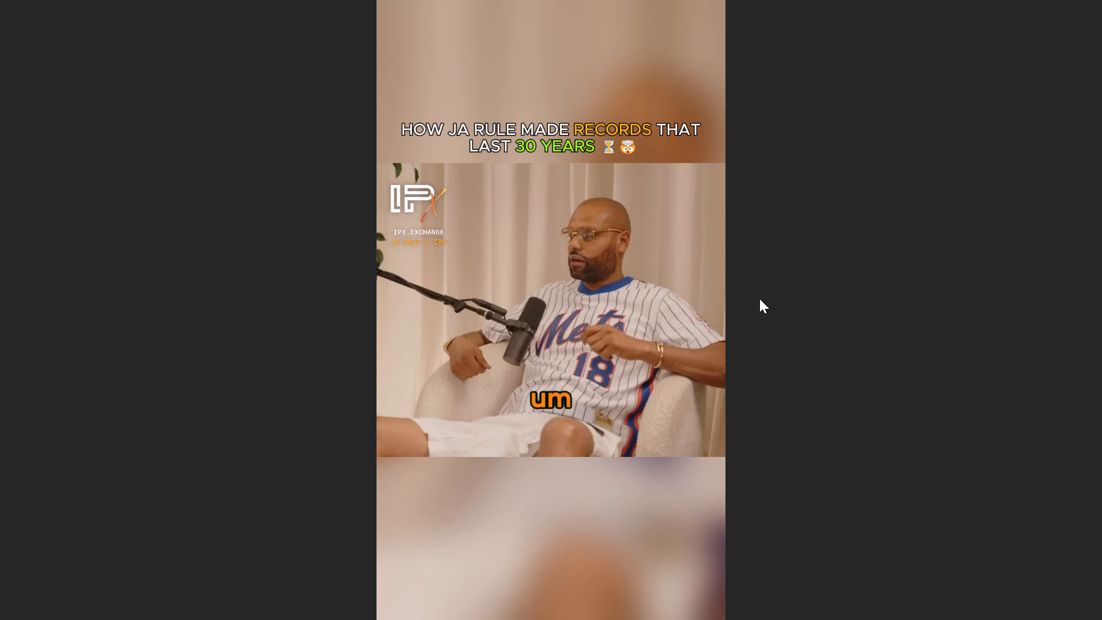
key(space)
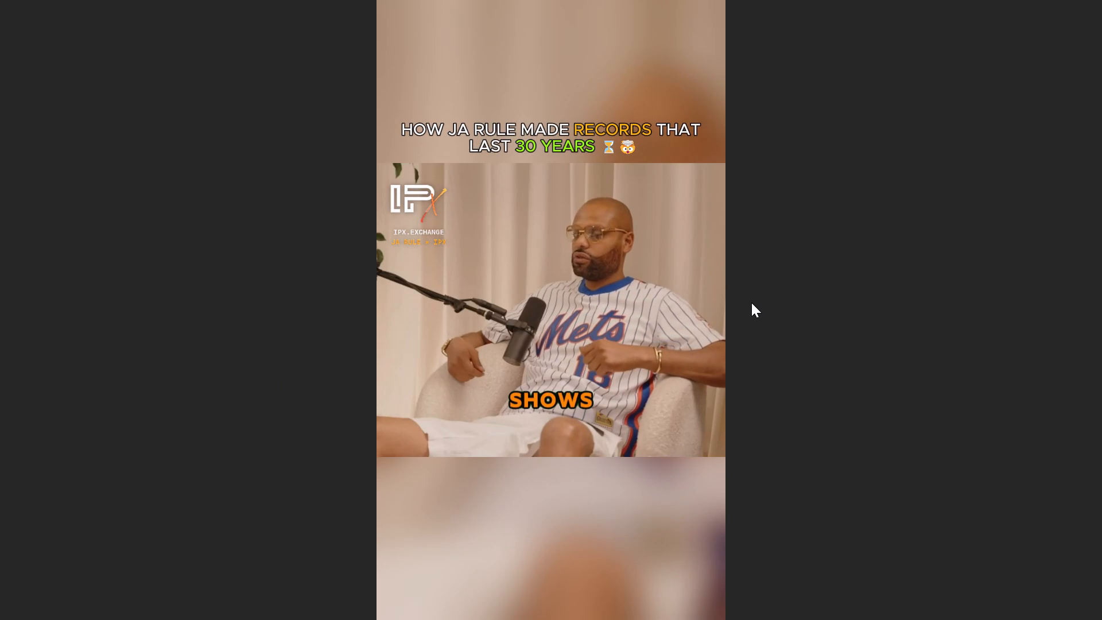
key(Escape)
scroll(160, 472, down, 3)
scroll(160, 387, up, 4)
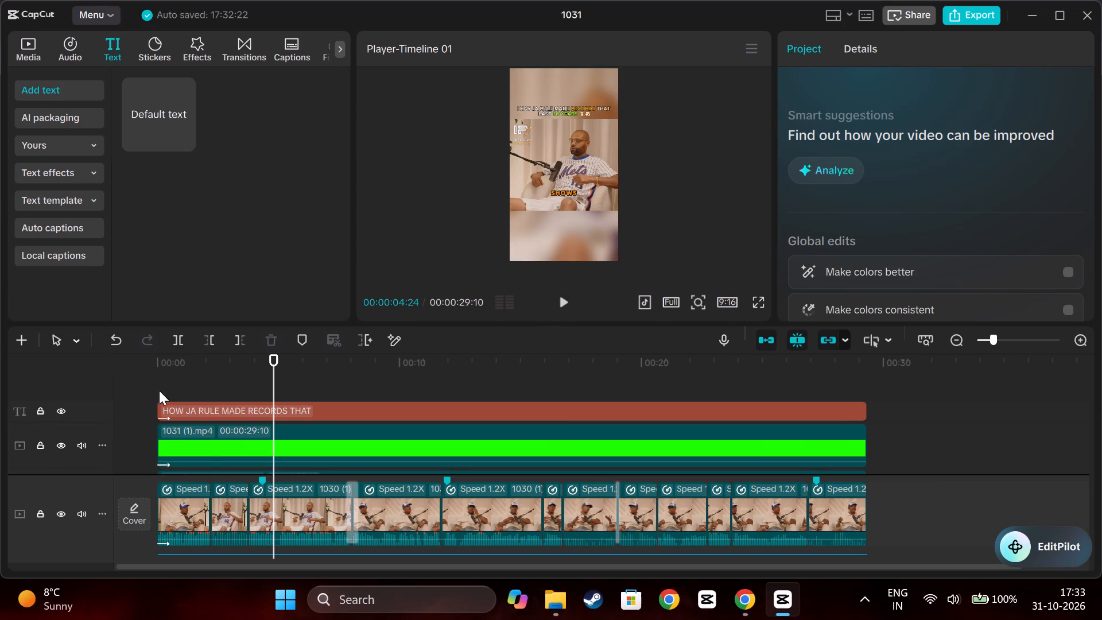
click(166, 401)
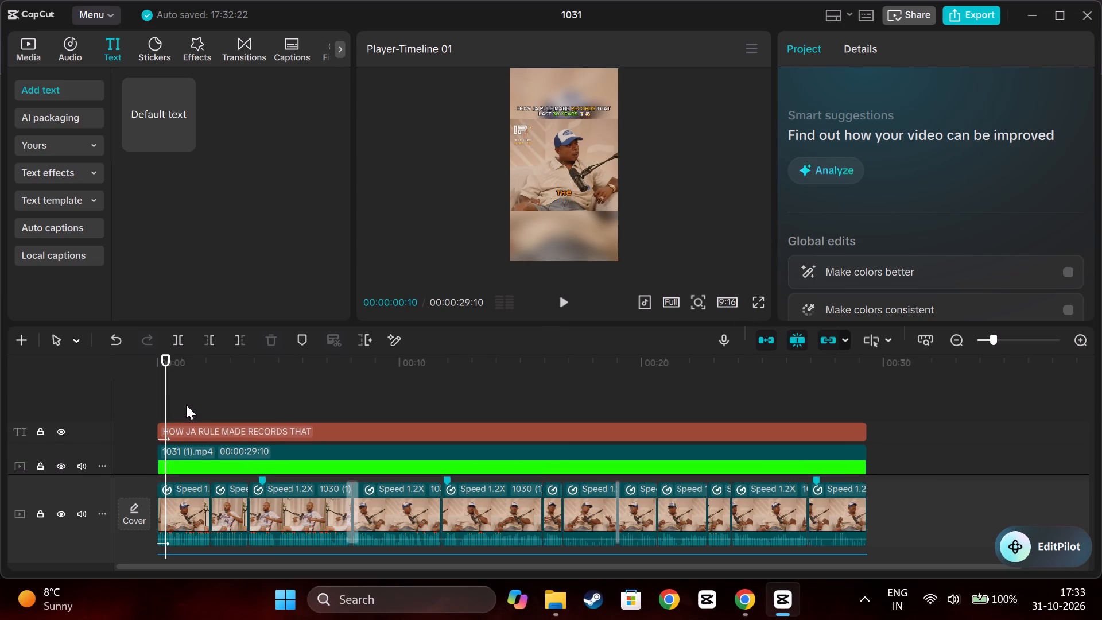
key(space)
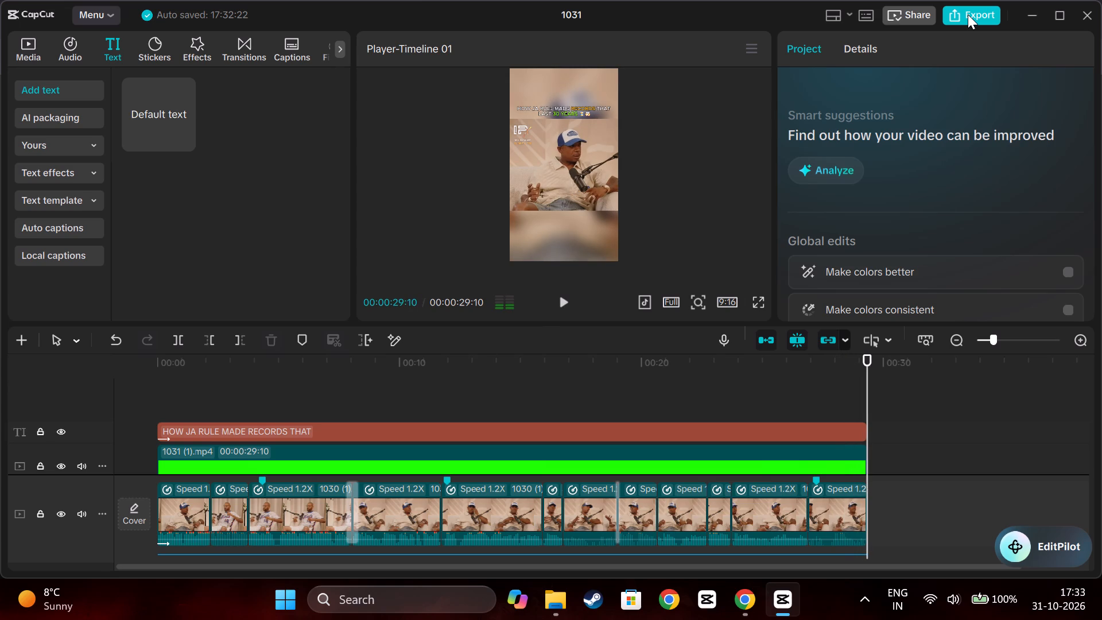
Export the short as 1031 in 1080P, recommended bit rate, H.264, mp4 at 30fps.
click(968, 14)
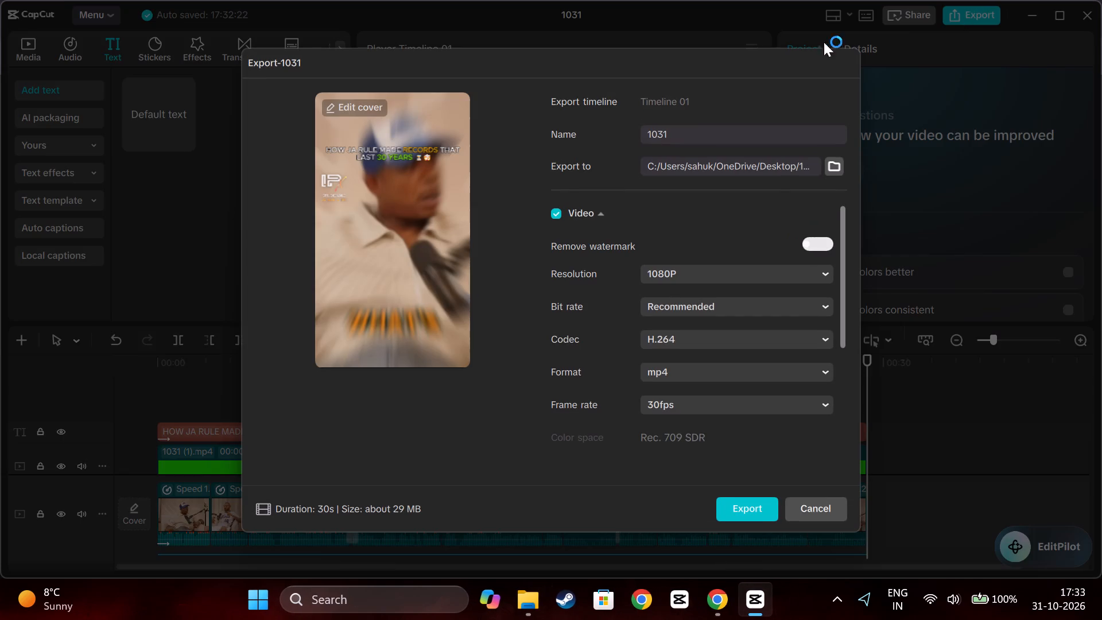
click(760, 505)
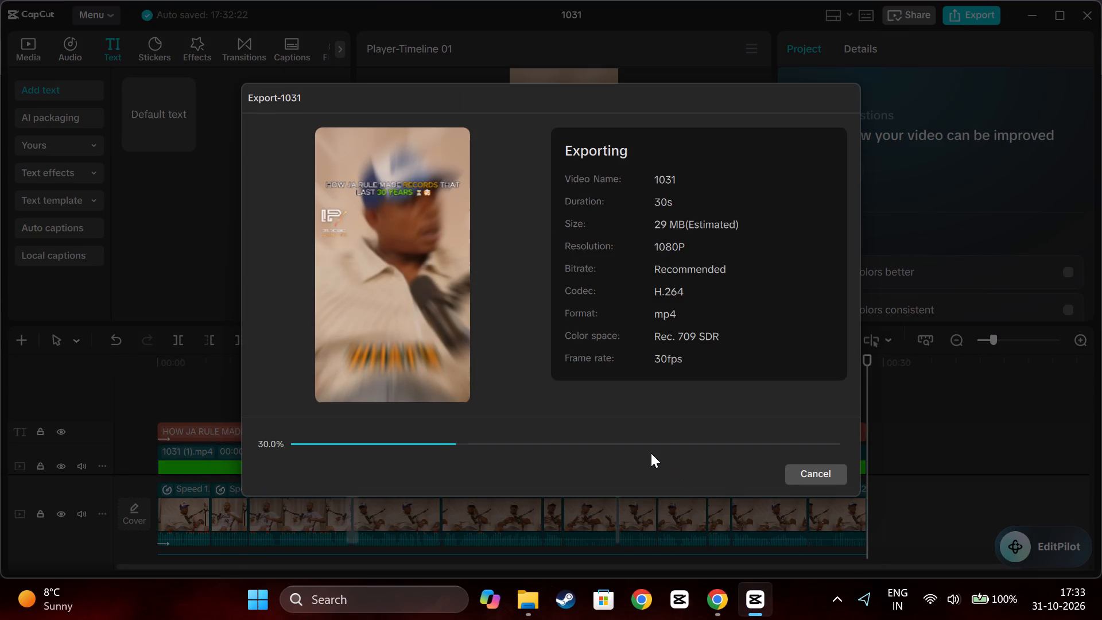
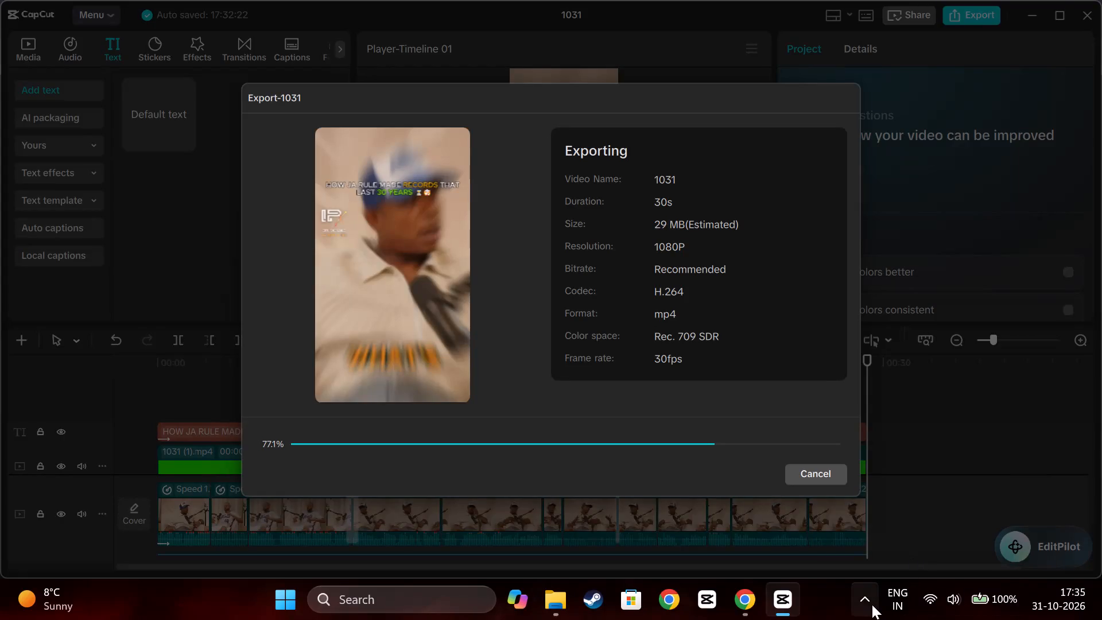
Show the hidden system tray icons in the Windows taskbar while the export runs.
click(872, 604)
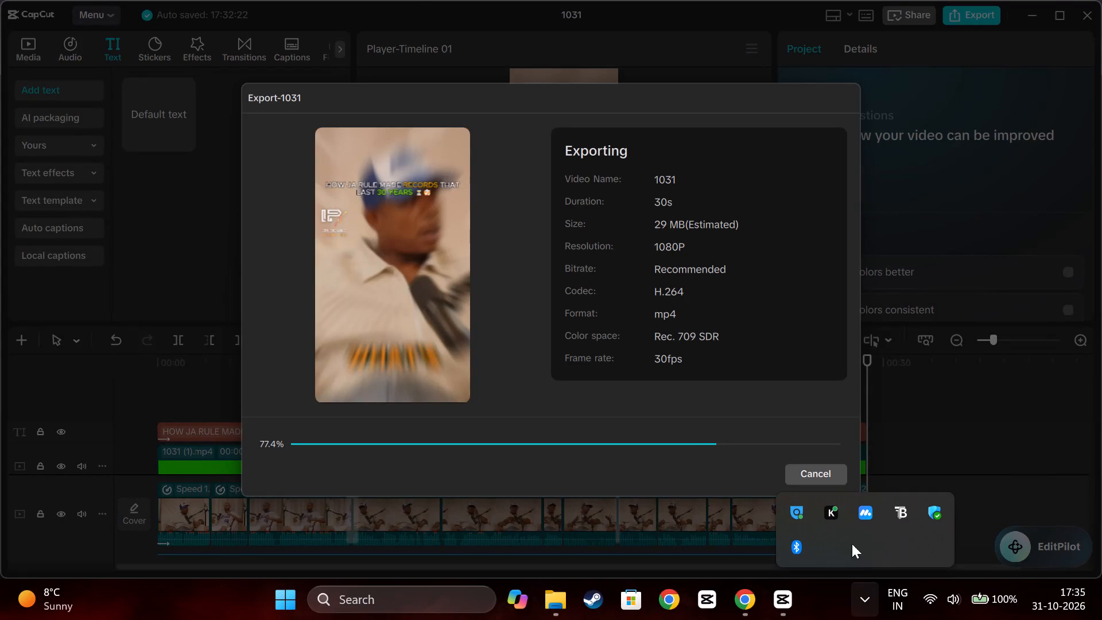
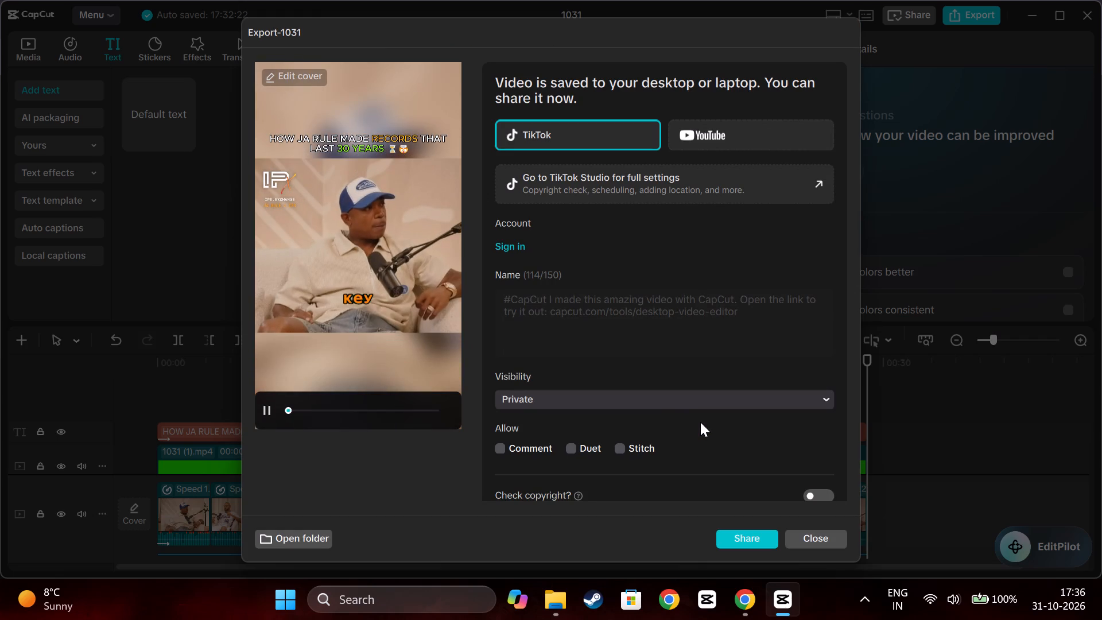
Dismiss the completed export dialog for 1031 without sharing the video to TikTok or YouTube.
click(813, 533)
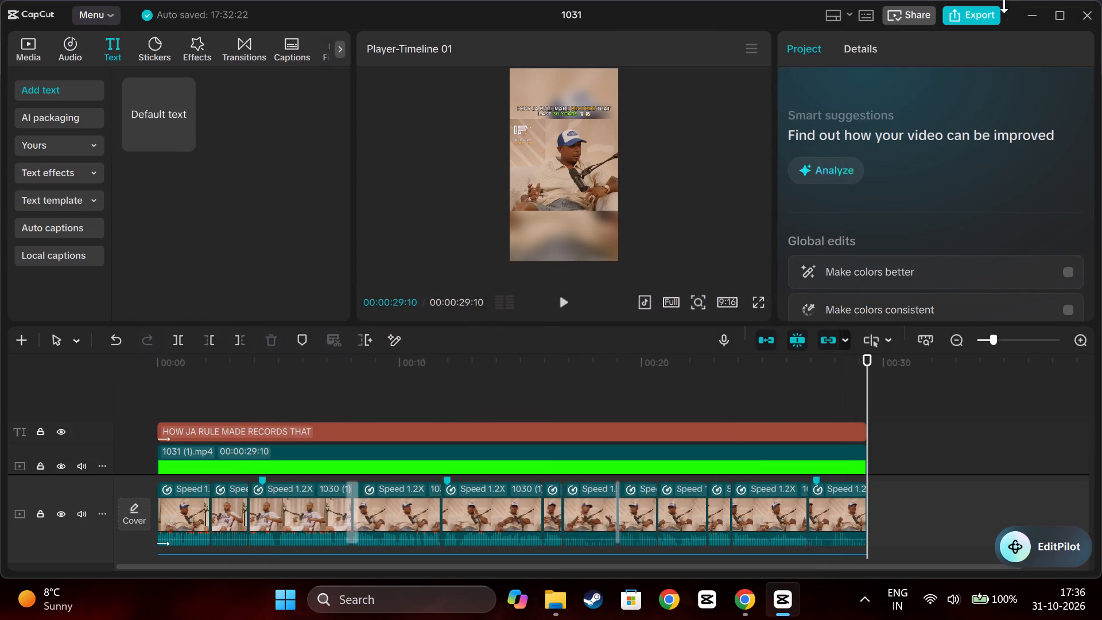
Close the 1031 project and exit CapCut.
click(1075, 12)
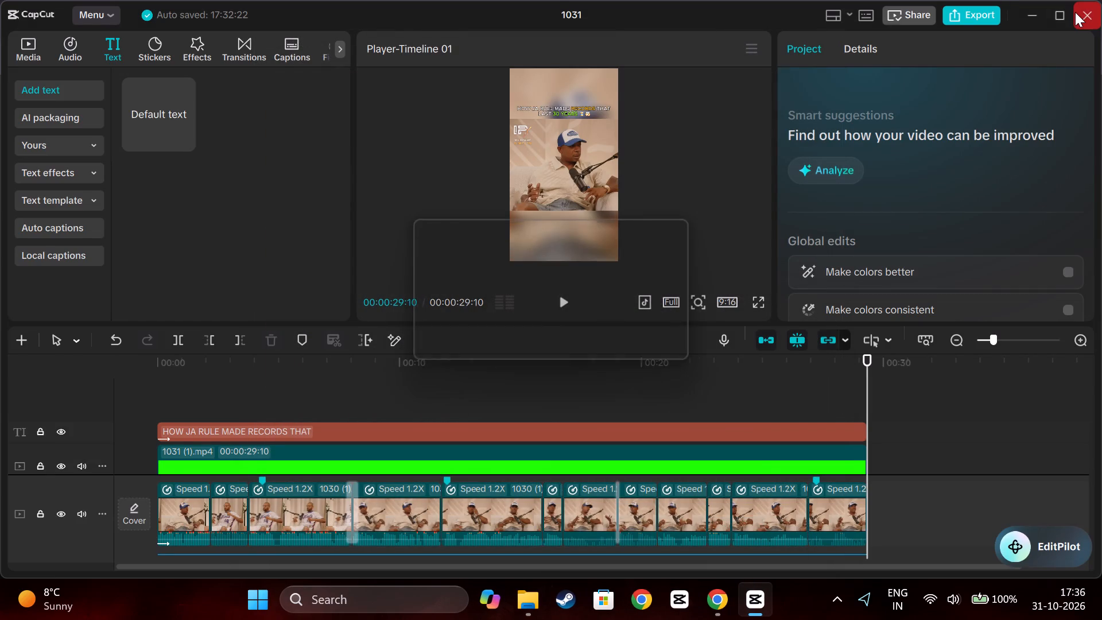
Launch the WhatsApp app from the recent Windows searches.
click(374, 596)
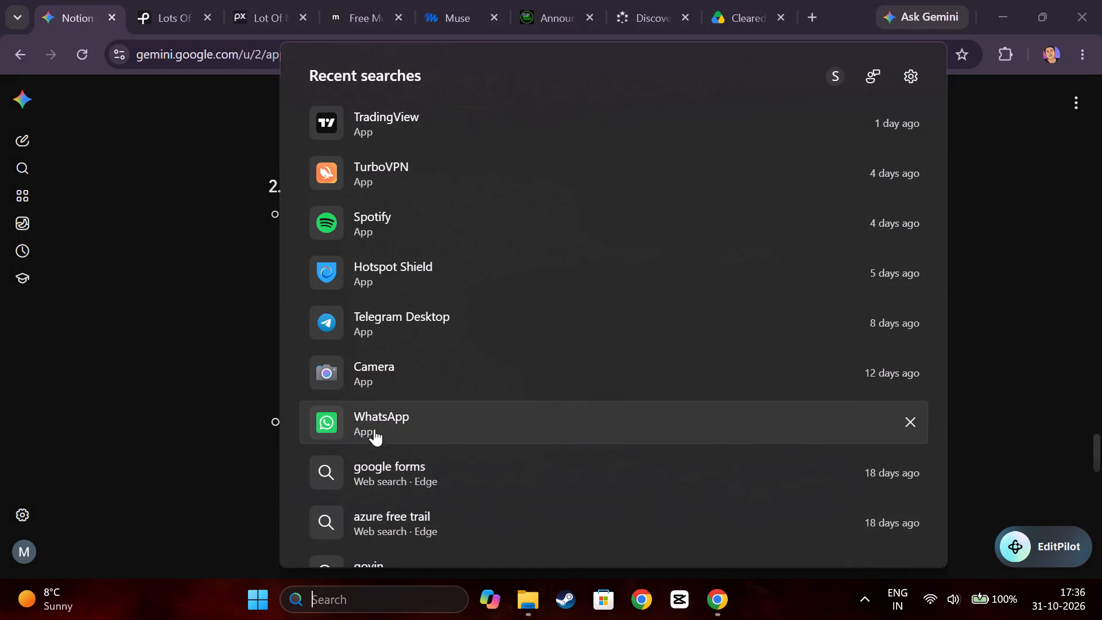
click(374, 424)
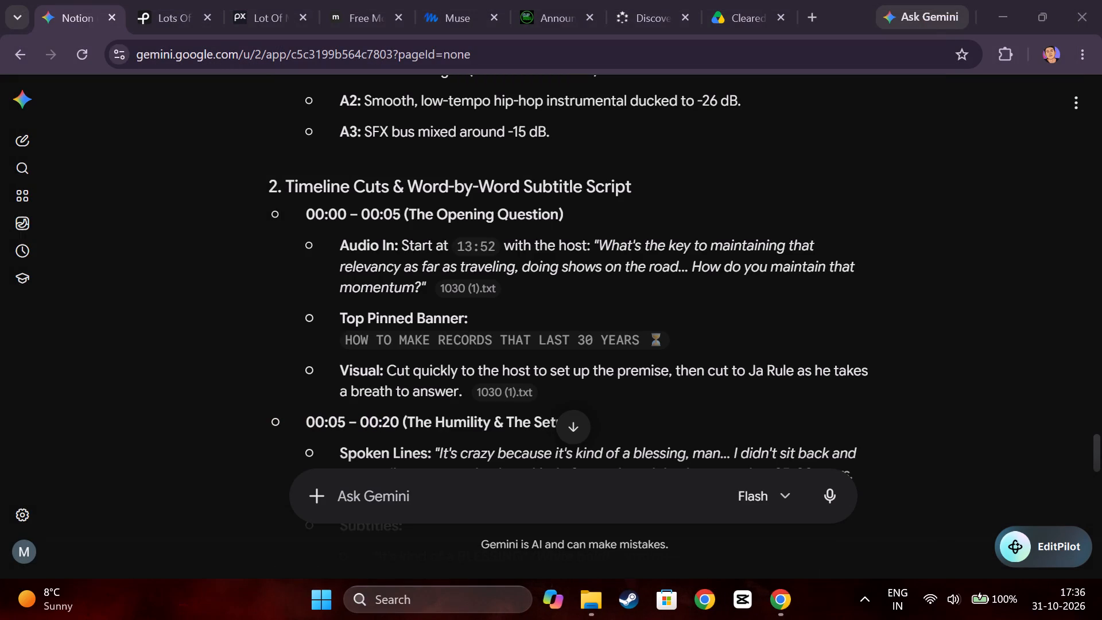
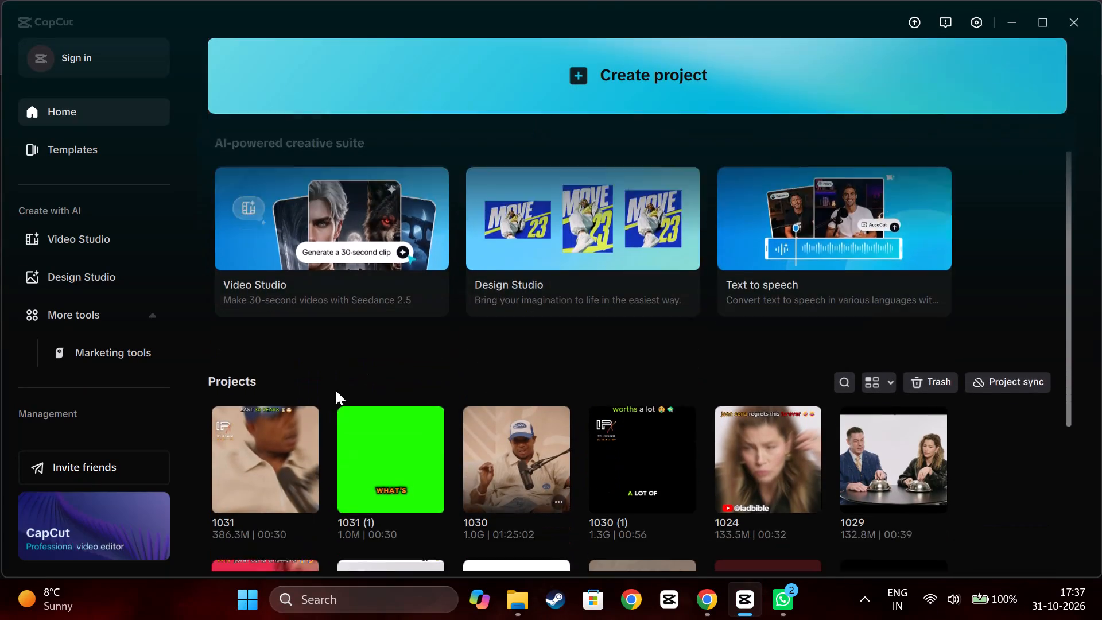
Open the 1030 (1) project from the projects list.
scroll(409, 398, down, 4)
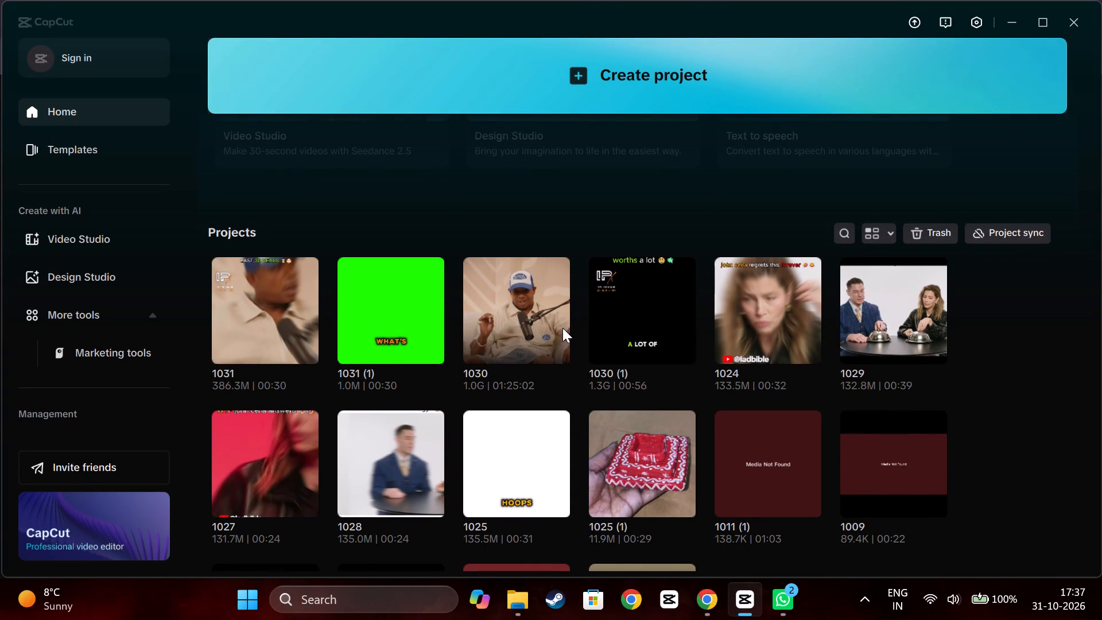
scroll(508, 324, down, 1)
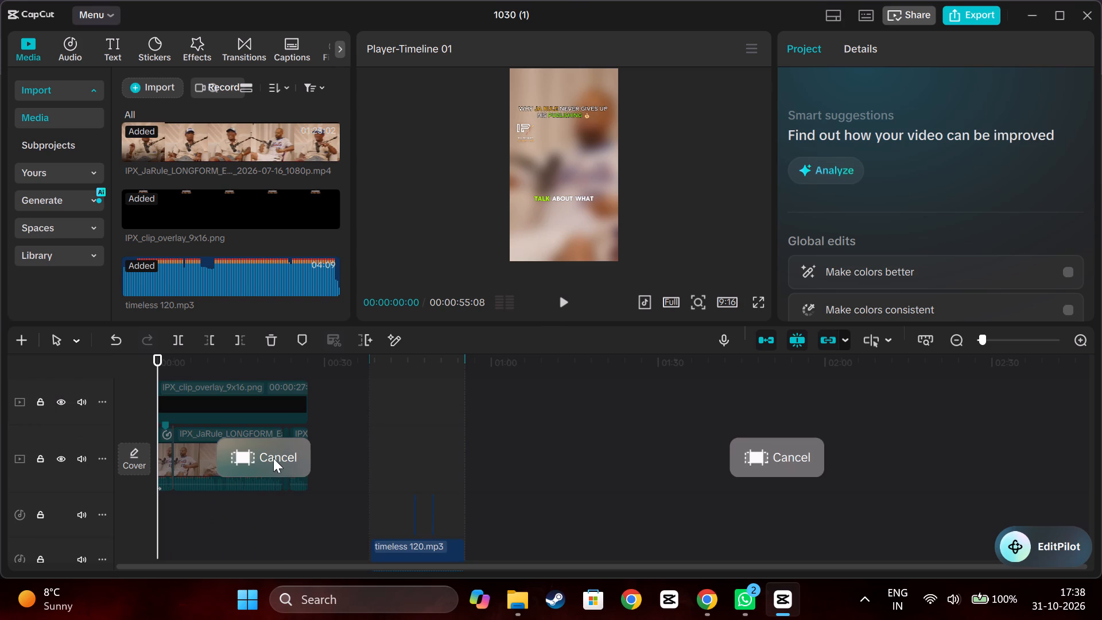
Look over the timeline tracks of project 1030 (1), play the short's opening seconds, and close the project.
click(269, 450)
scroll(265, 455, down, 6)
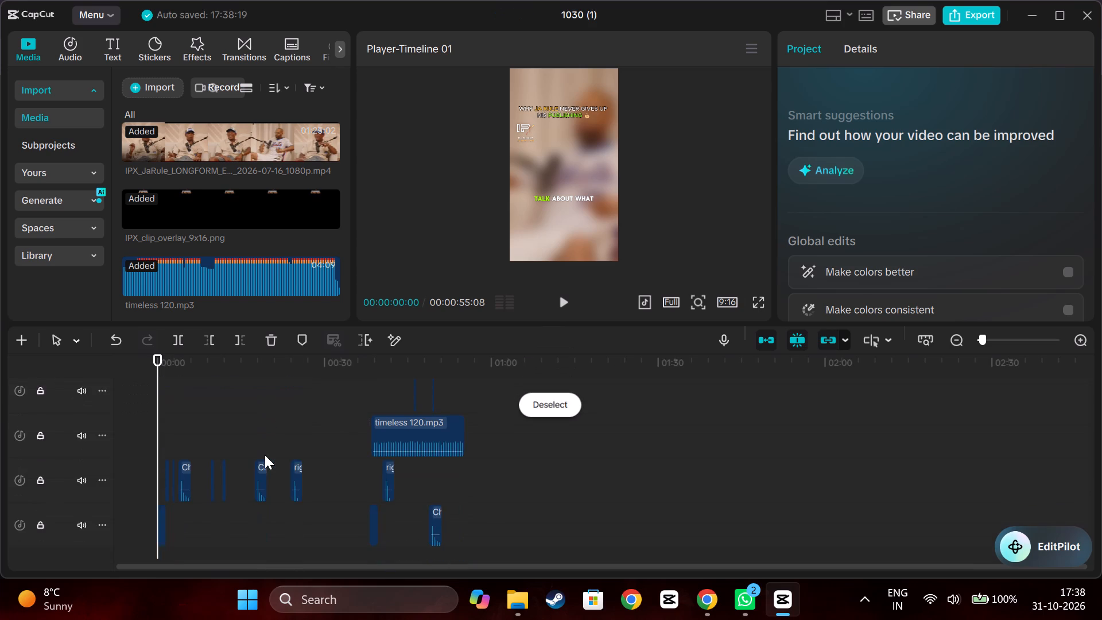
scroll(265, 455, up, 5)
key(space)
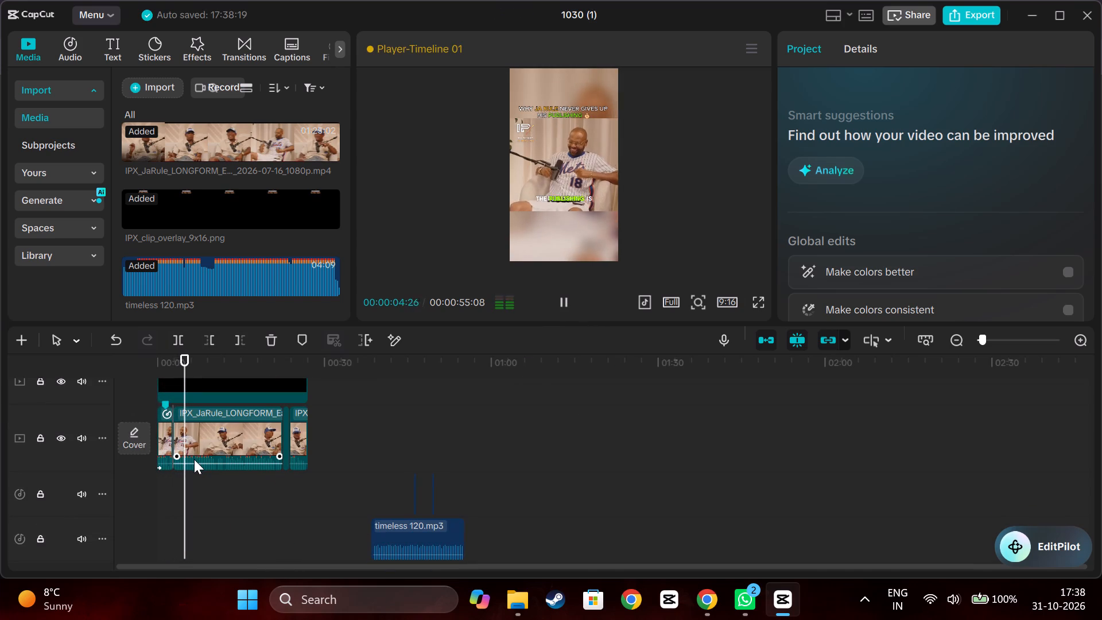
click(1089, 15)
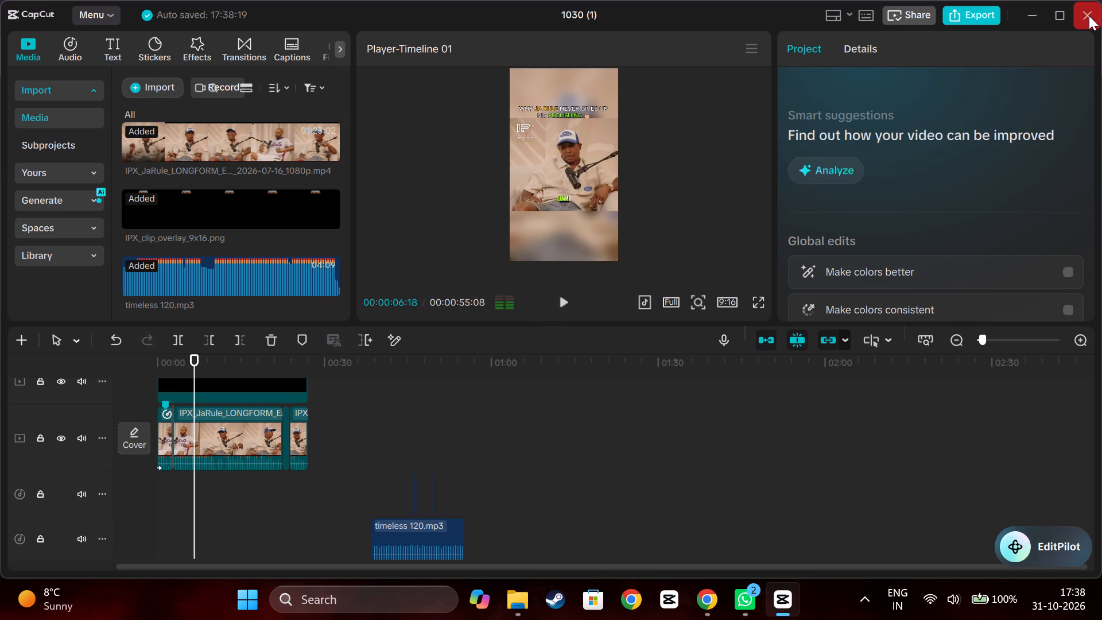
click(1089, 15)
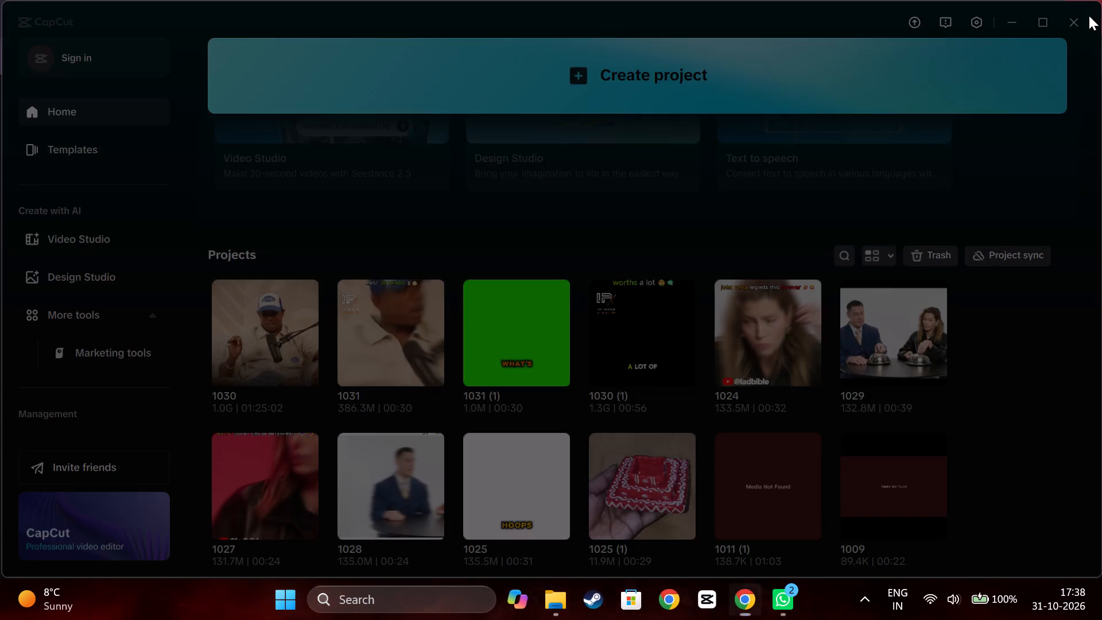
Close the CapCut home window, the Chrome window with the Gemini chat, and the sfx folder window.
click(1074, 20)
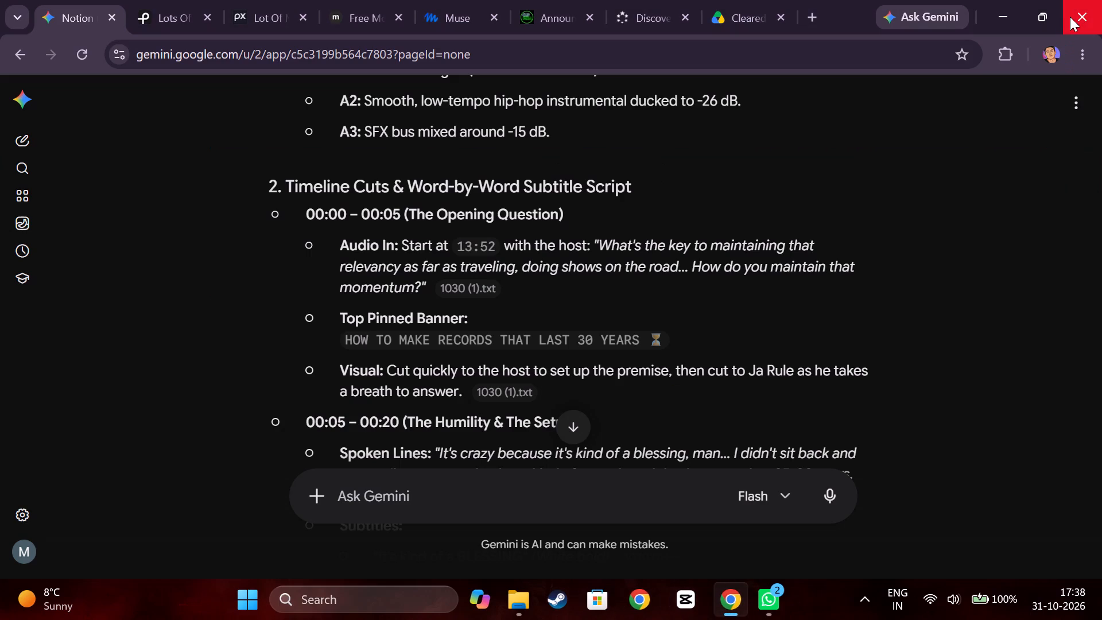
click(1084, 14)
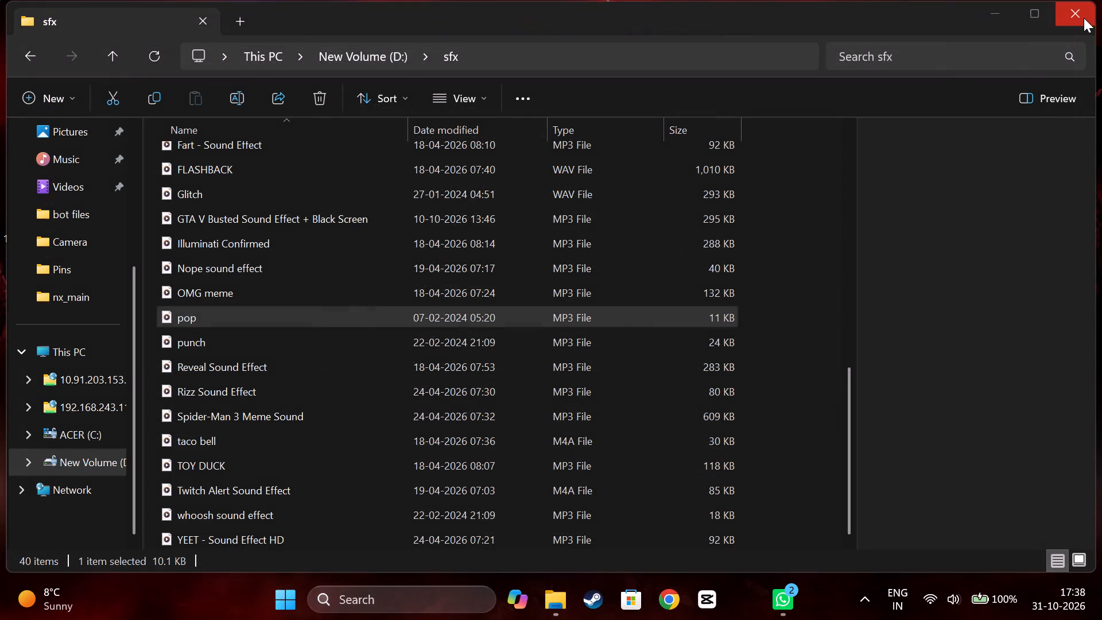
click(1084, 20)
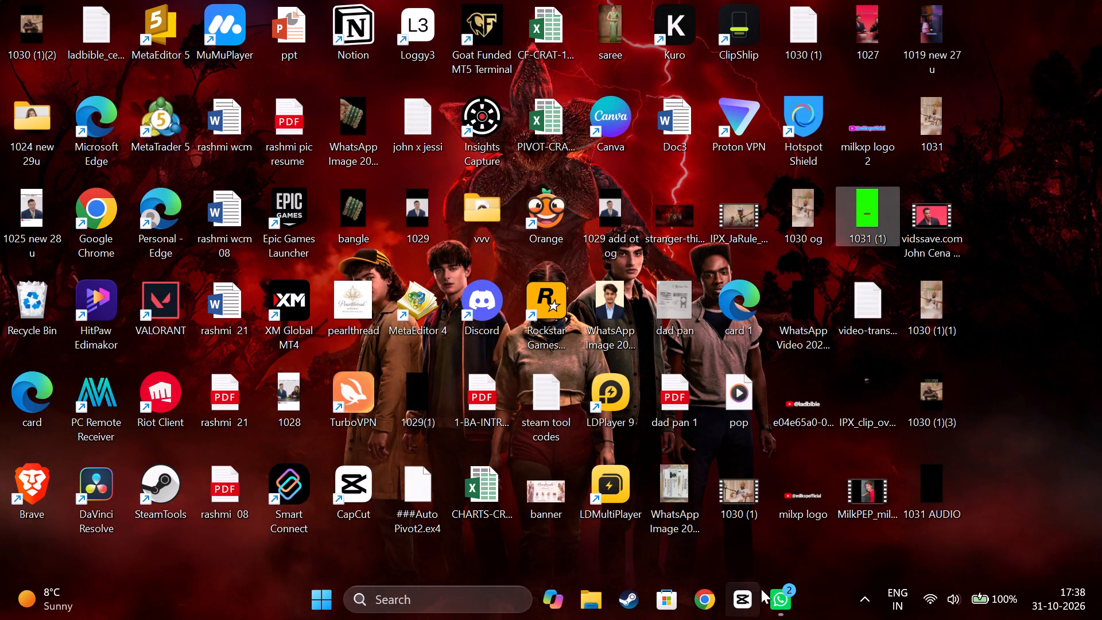
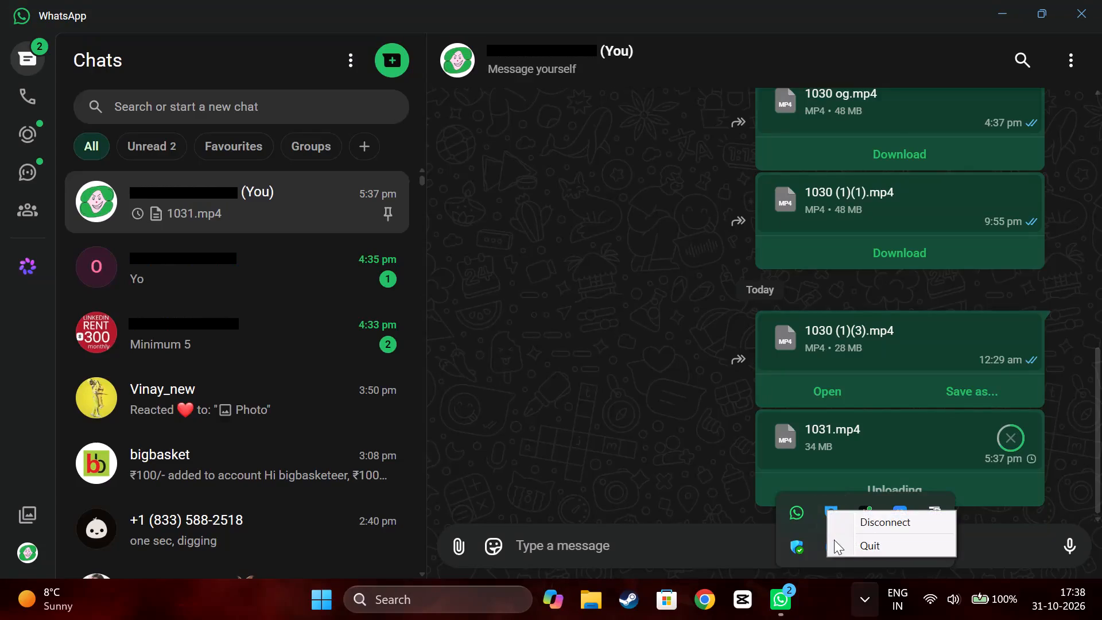
Quit Hotspot Shield running in the system tray.
click(838, 549)
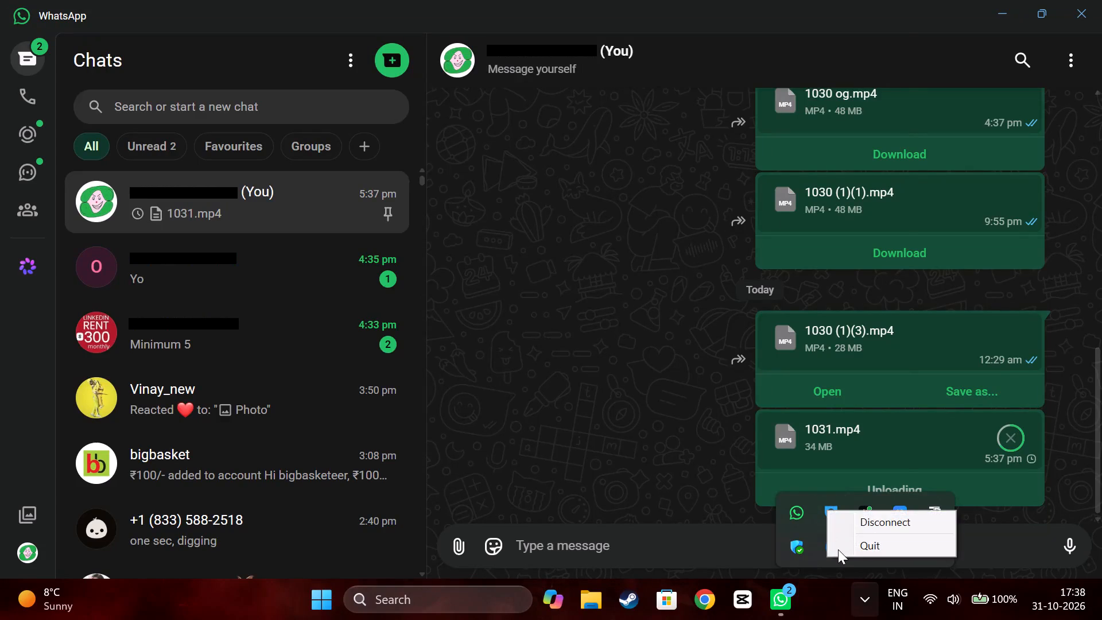